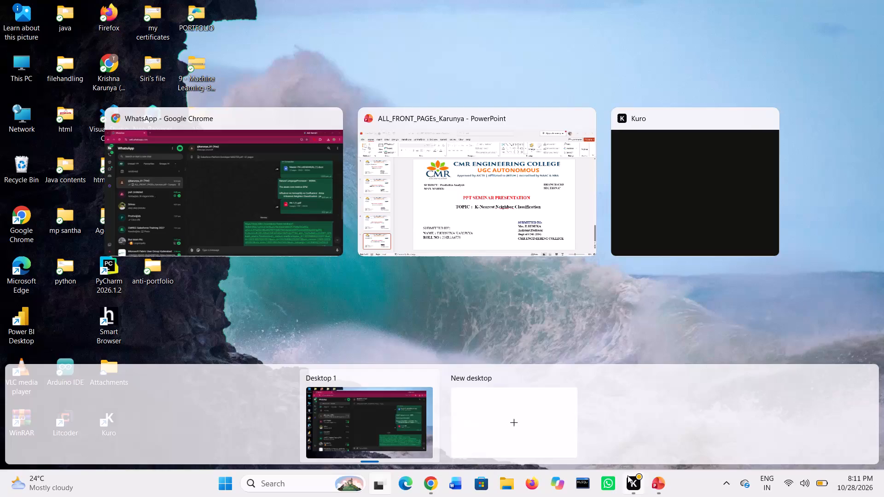
Switch to the PowerPoint window and open the recent presentation ALL_FRONT_PAGES stored in Downloads.
click(489, 208)
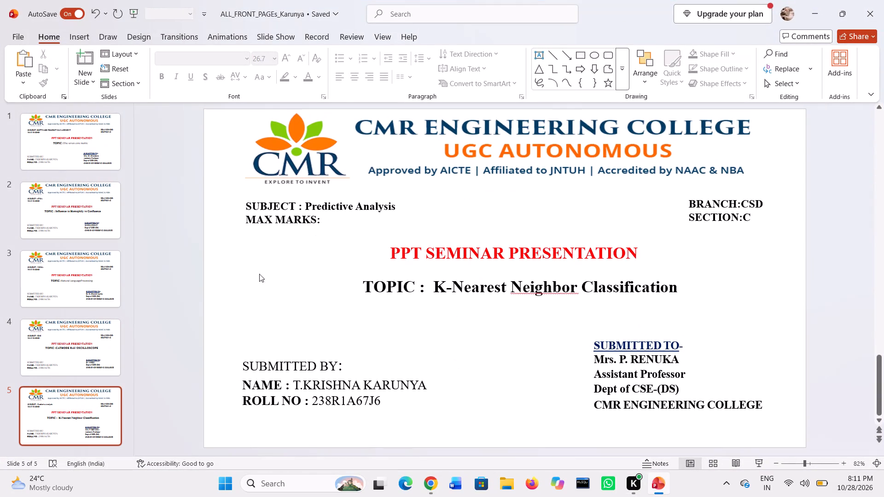
click(15, 41)
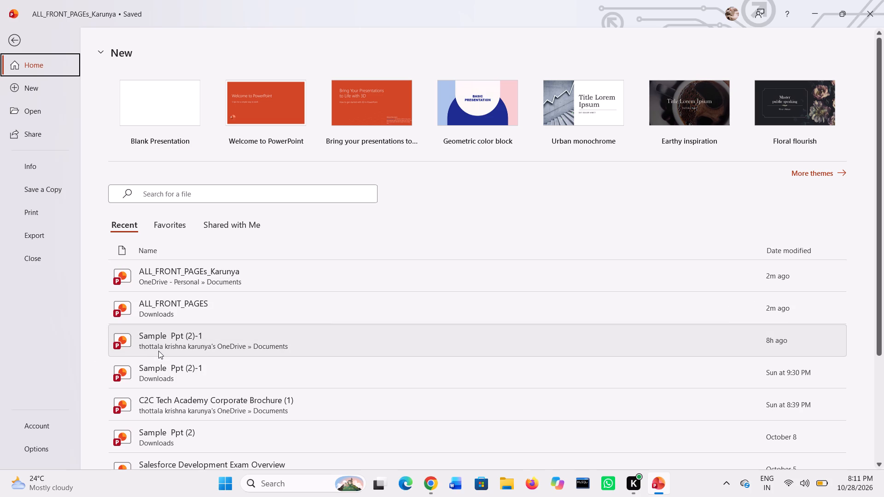
scroll(158, 351, down, 1)
scroll(158, 351, up, 2)
click(168, 319)
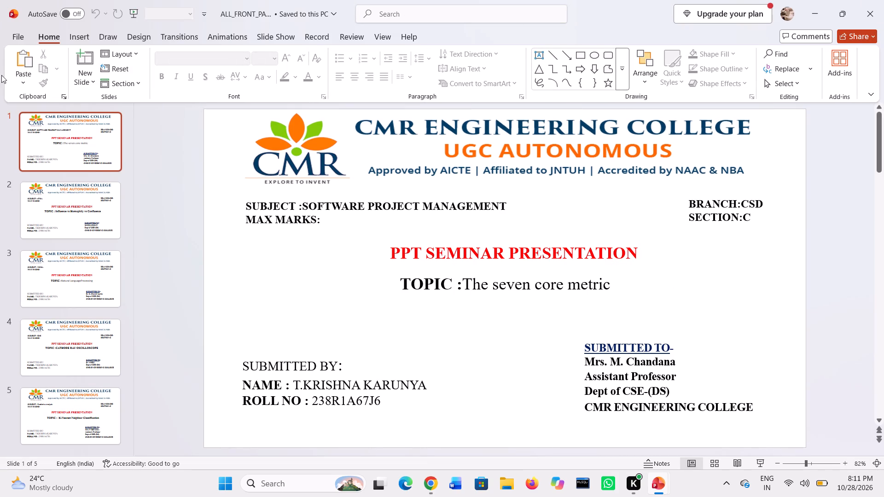
Create a new blank presentation.
click(22, 32)
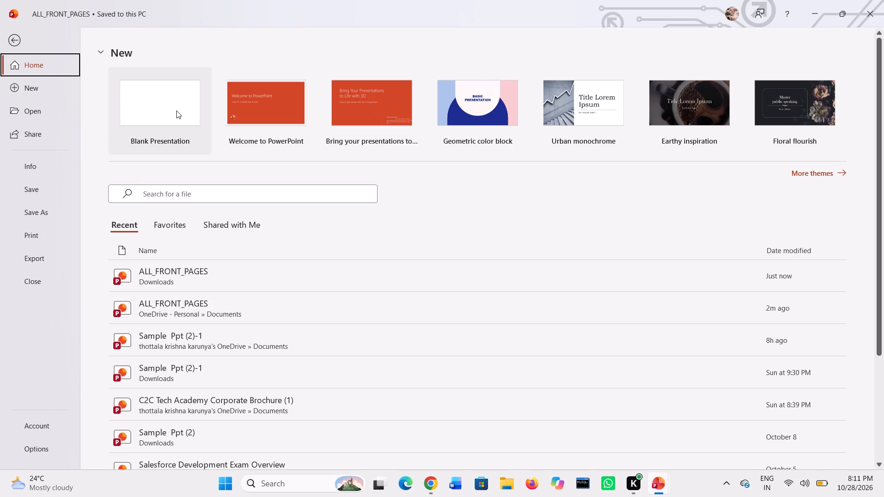
click(176, 110)
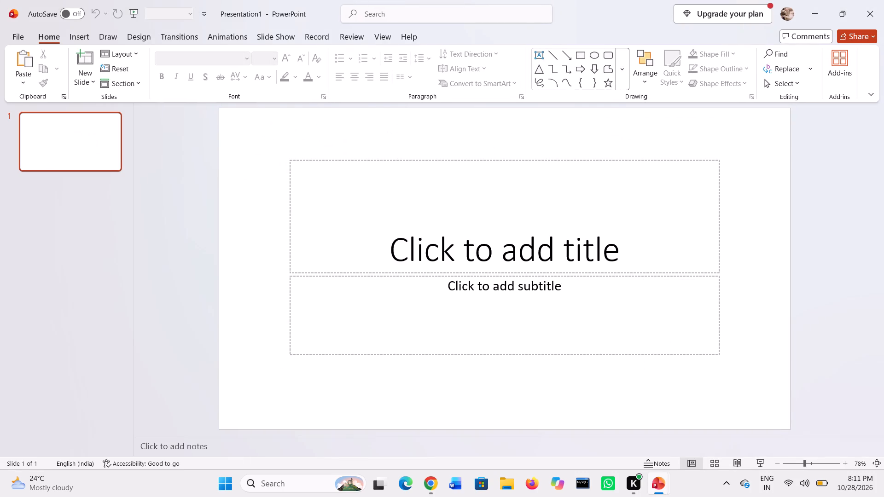
Remove the empty subtitle placeholder from the first slide of the new presentation.
click(320, 264)
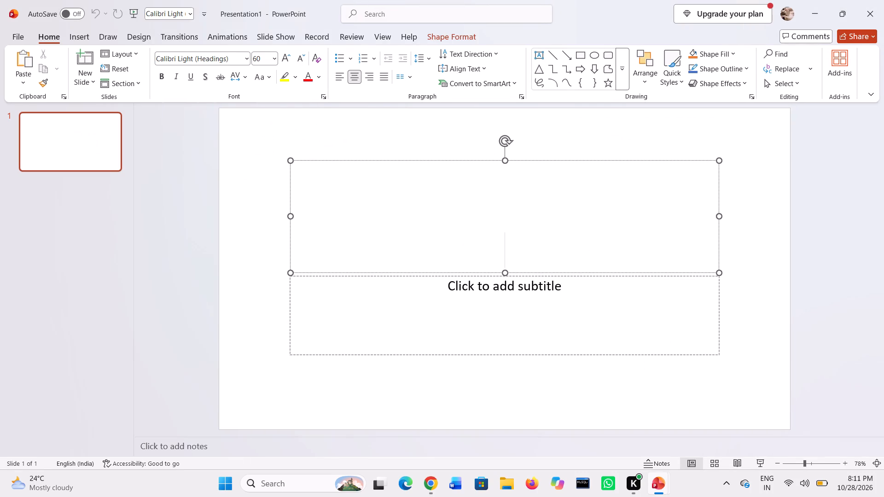
click(387, 349)
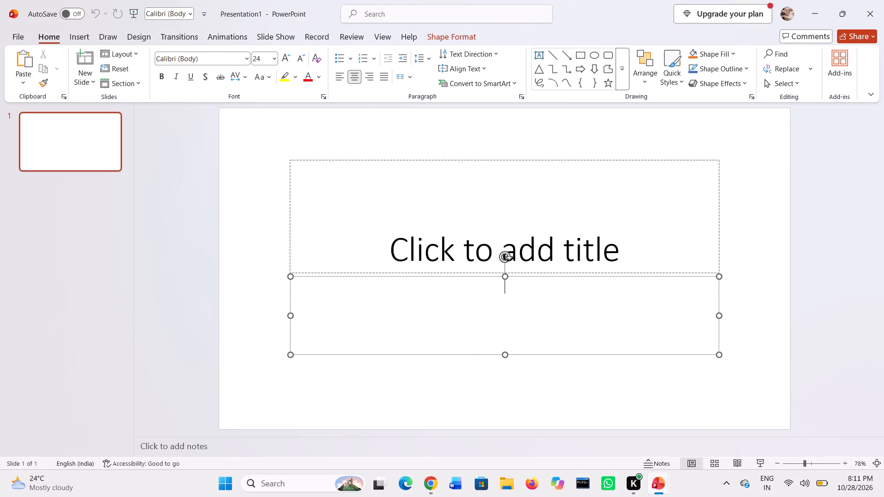
right_click(387, 349)
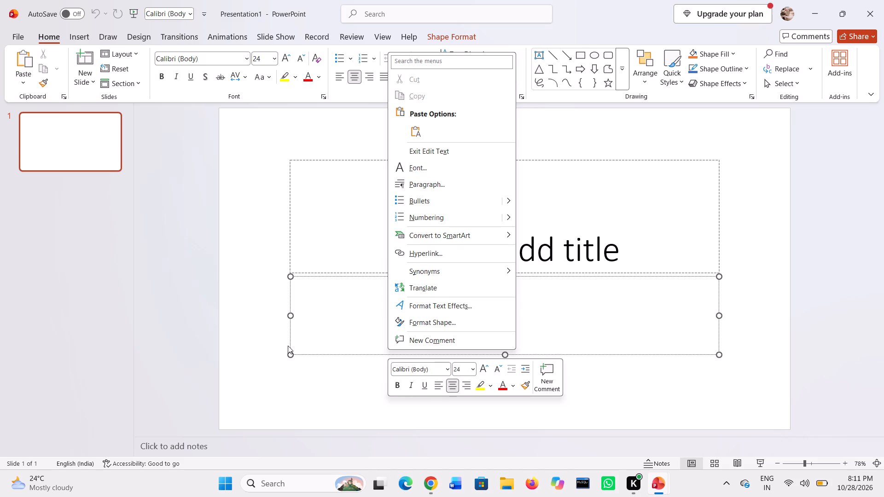
click(288, 346)
right_click(290, 345)
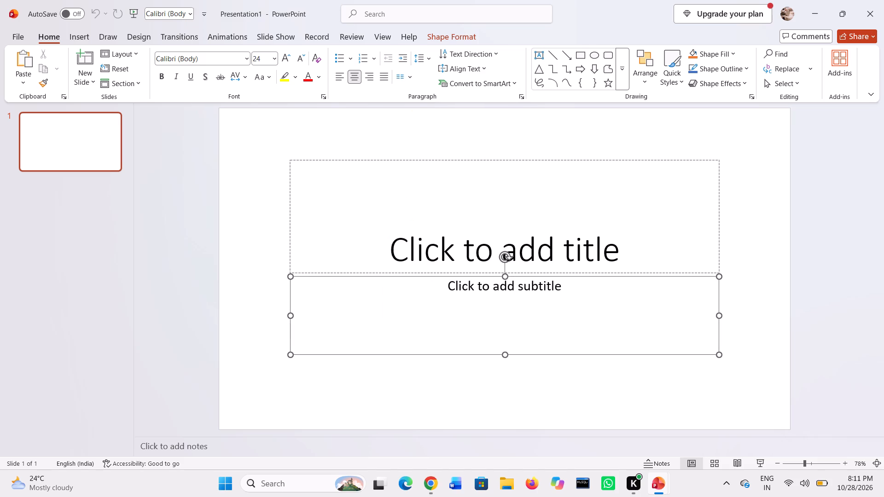
click(311, 74)
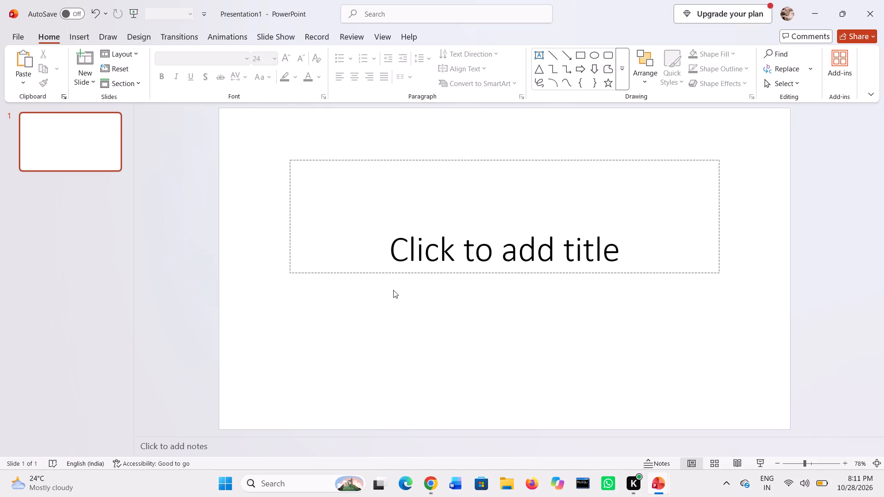
Select the empty title placeholder on the first slide.
click(393, 290)
click(403, 164)
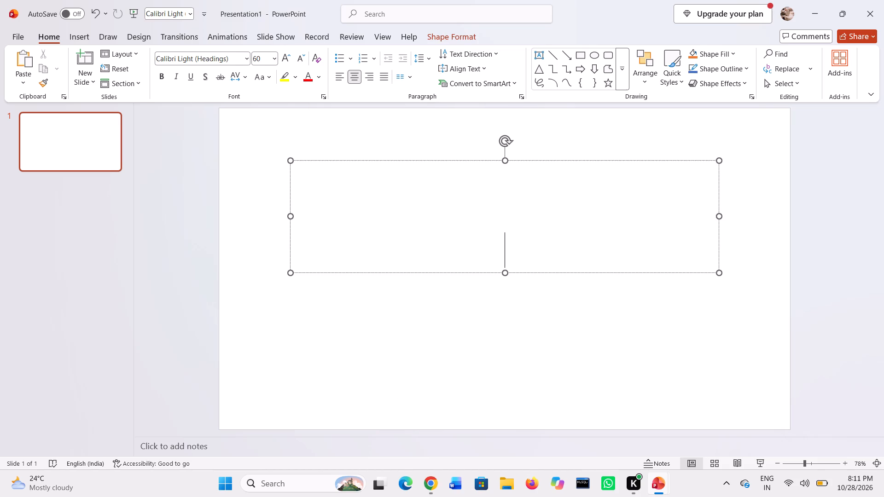
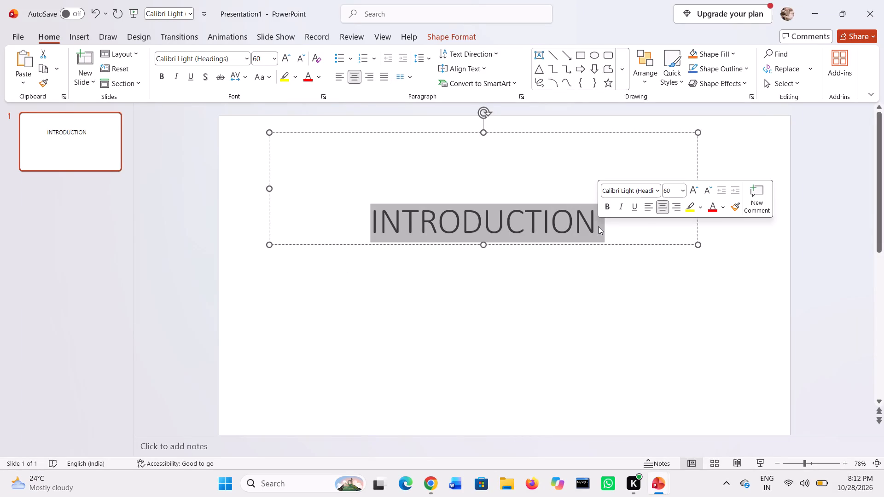
click(625, 188)
text(time)
key(Return)
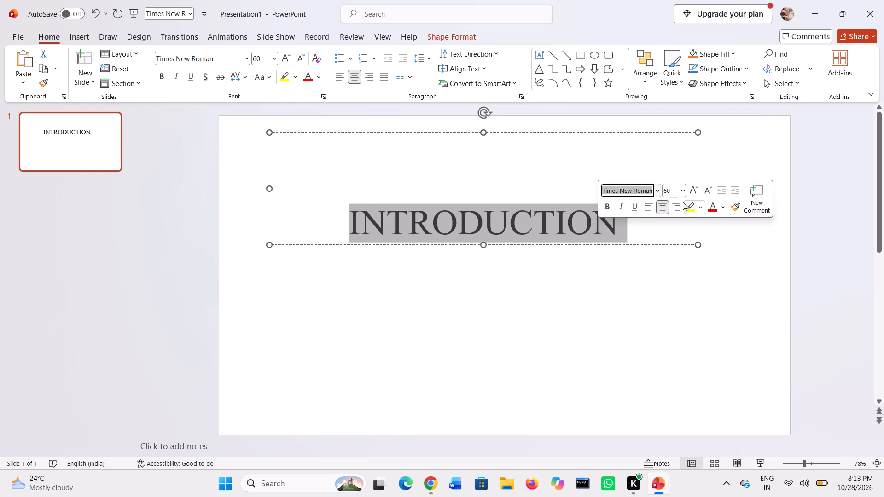
click(682, 188)
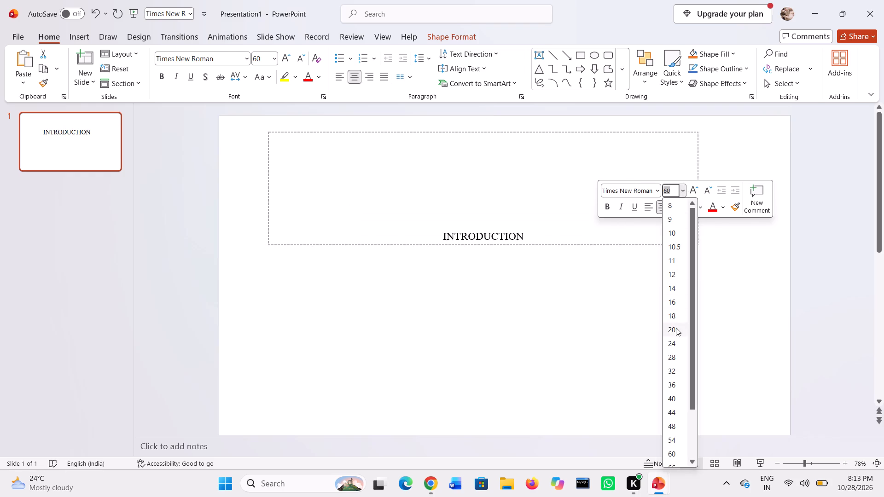
click(675, 429)
Reduce the title box to the height of its single text line and move it near the top edge of the slide.
click(476, 243)
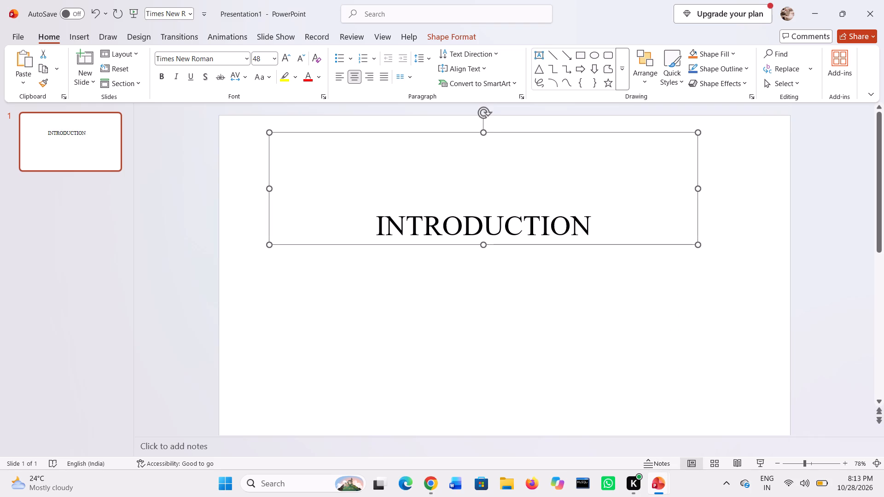
drag(484, 133, 483, 207)
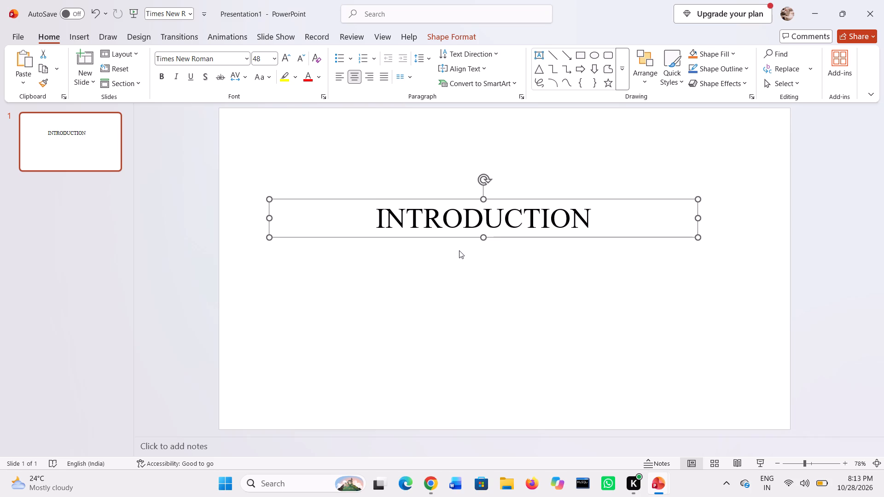
drag(457, 238, 473, 156)
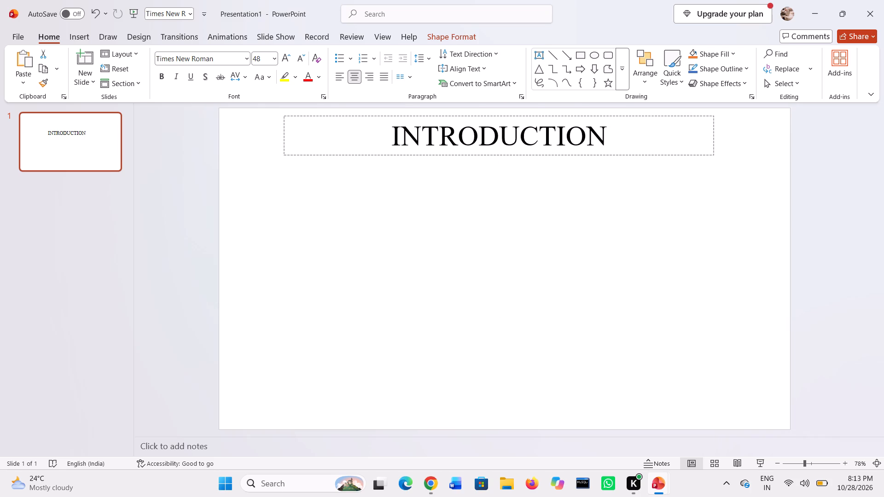
drag(473, 156, 476, 165)
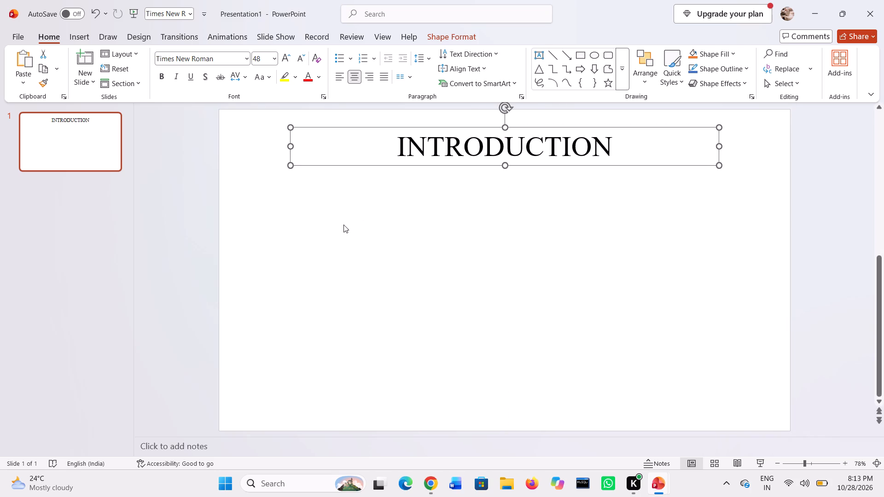
click(343, 225)
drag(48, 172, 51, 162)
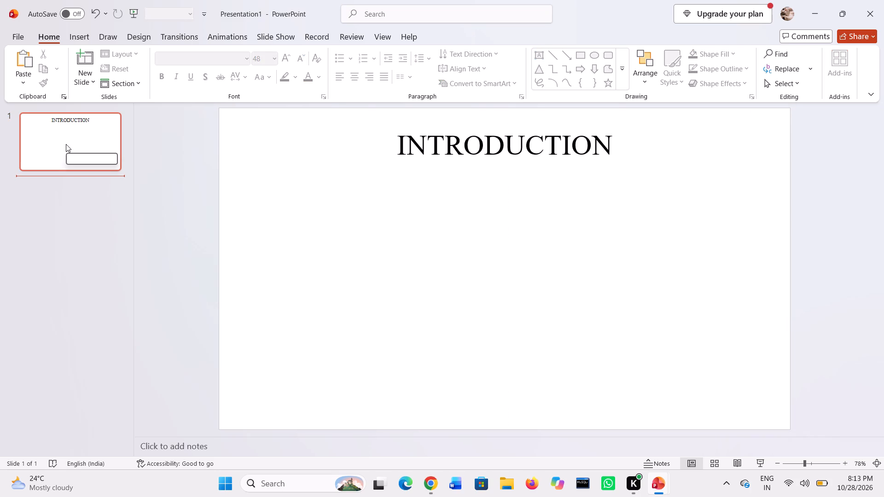
Select the INTRODUCTION title box on the first slide.
click(461, 129)
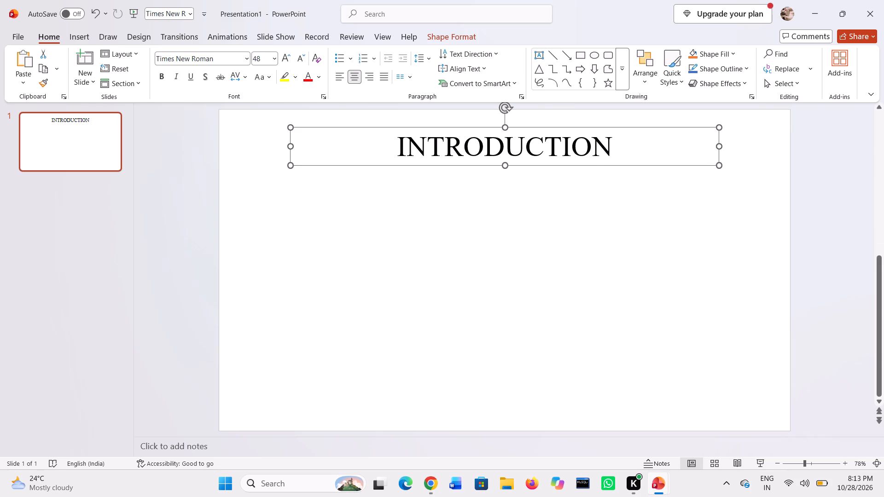
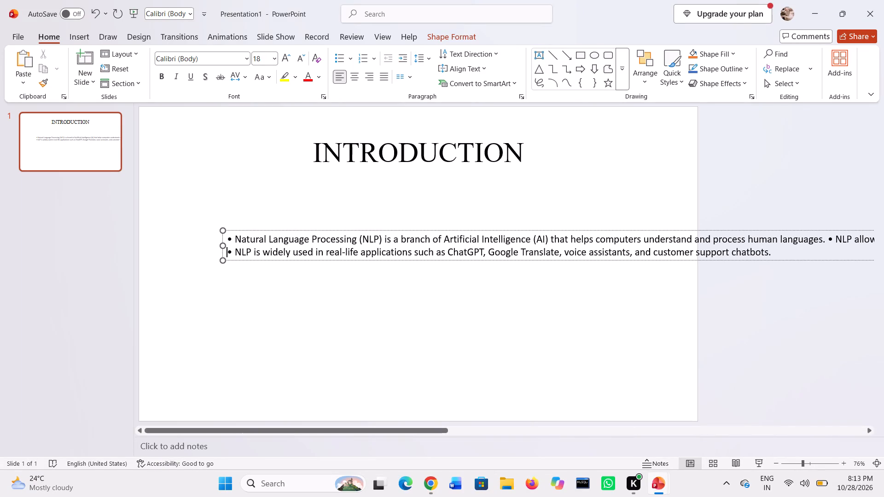
Break the NLP body text so that each of the four bullet points starts on its own line.
click(829, 238)
key(Return)
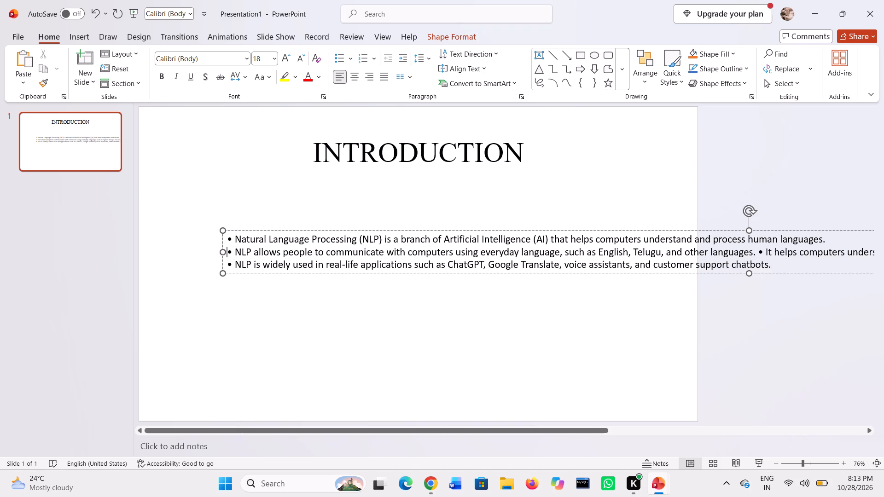
click(758, 250)
key(Return)
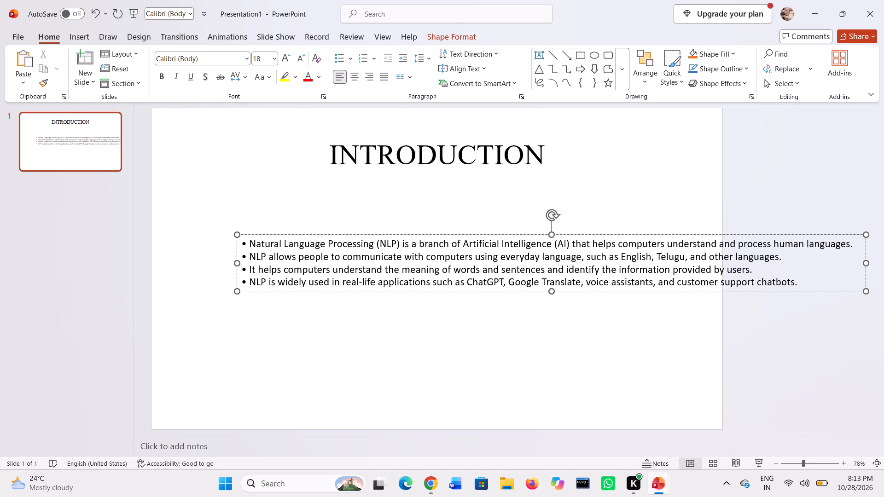
Move the NLP text box up beneath the INTRODUCTION title and narrow it to about two-thirds of the slide width so the lines wrap.
drag(362, 234, 285, 187)
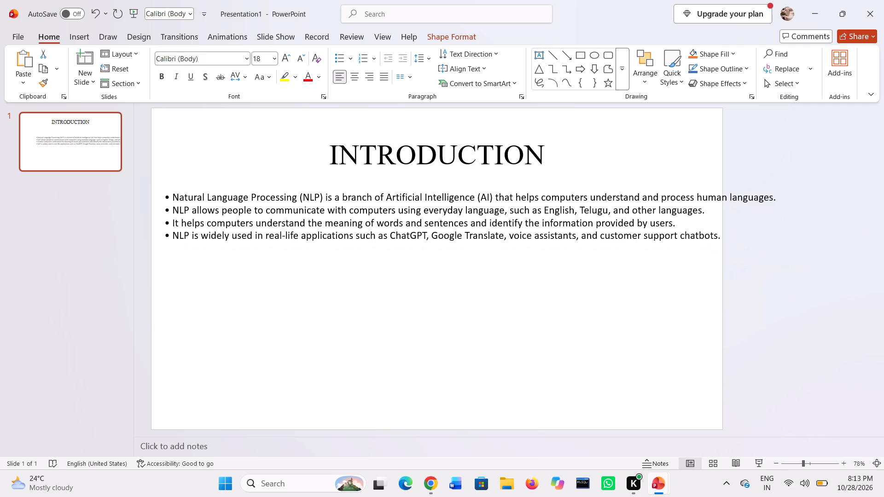
drag(285, 187, 284, 187)
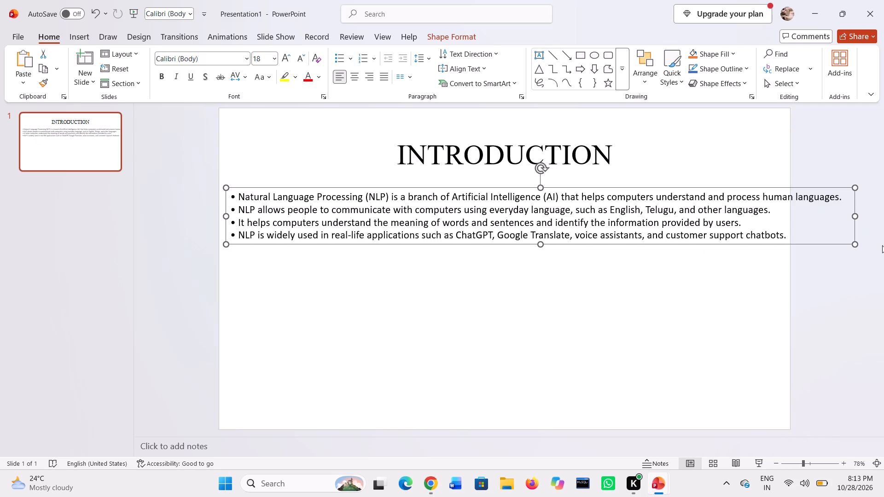
drag(853, 243, 637, 327)
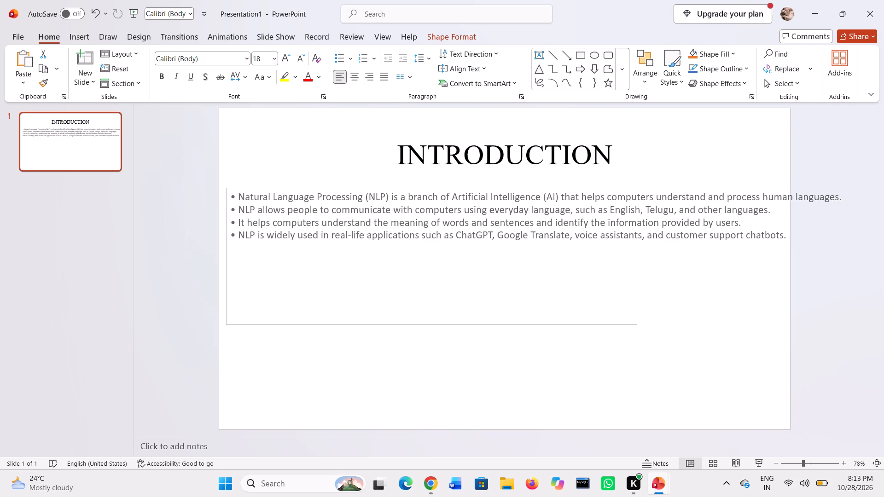
drag(637, 327, 610, 343)
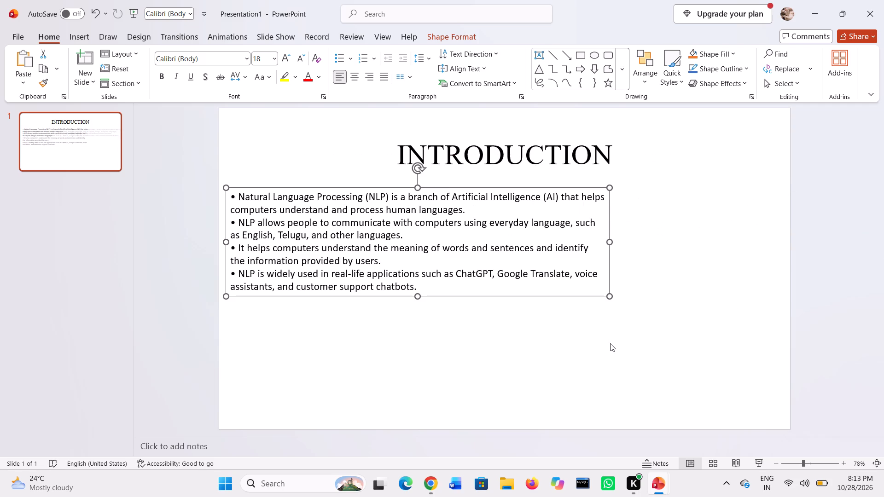
Format all the NLP bullet text in Times New Roman at size 24.
click(334, 236)
key(ctrl+a)
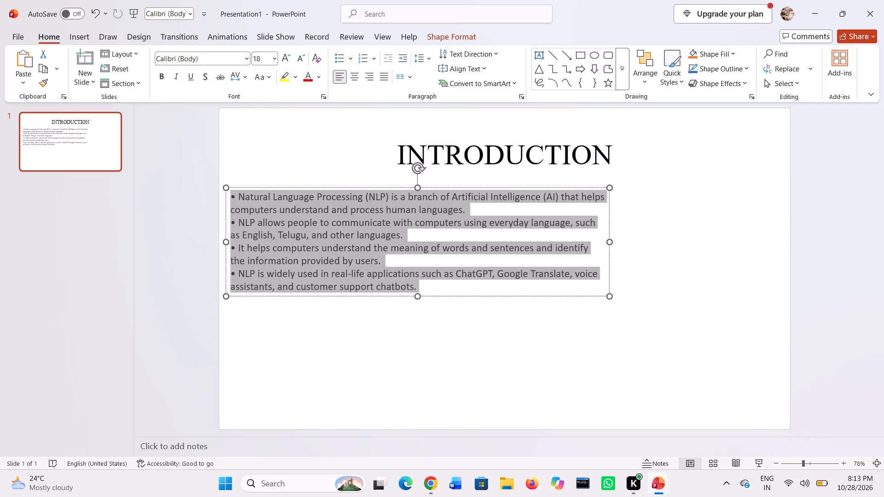
click(201, 54)
text(time)
key(Return)
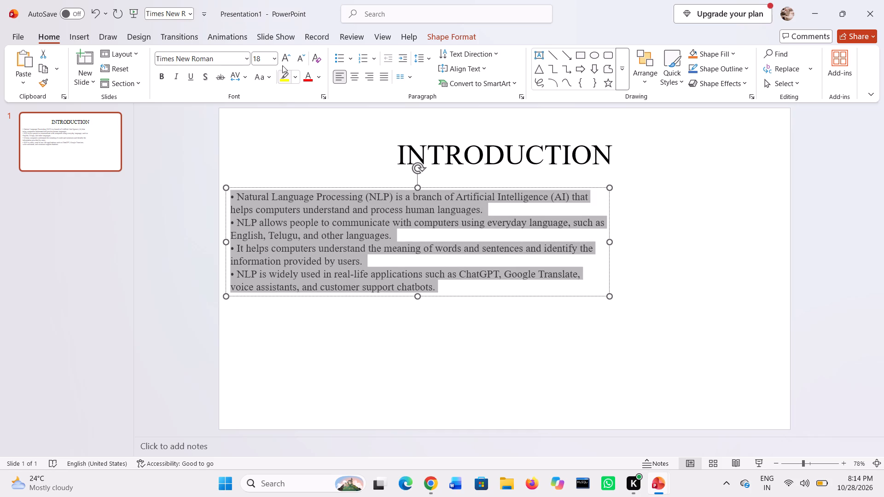
click(276, 55)
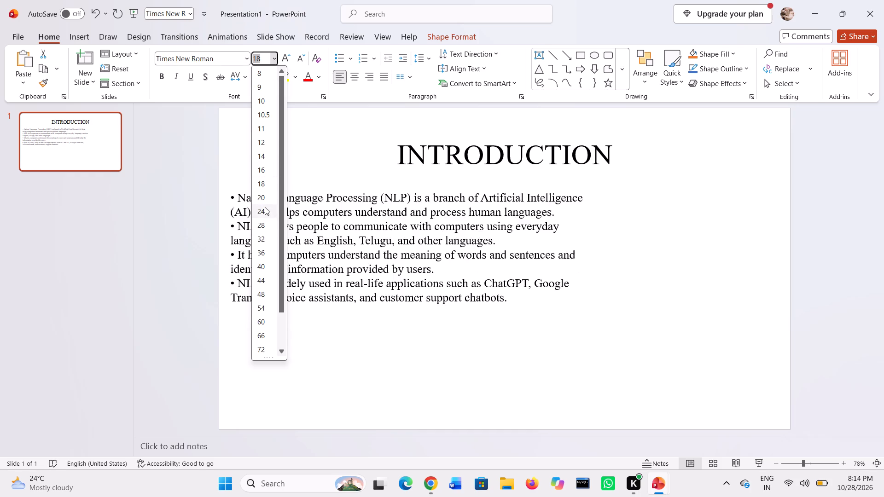
click(264, 216)
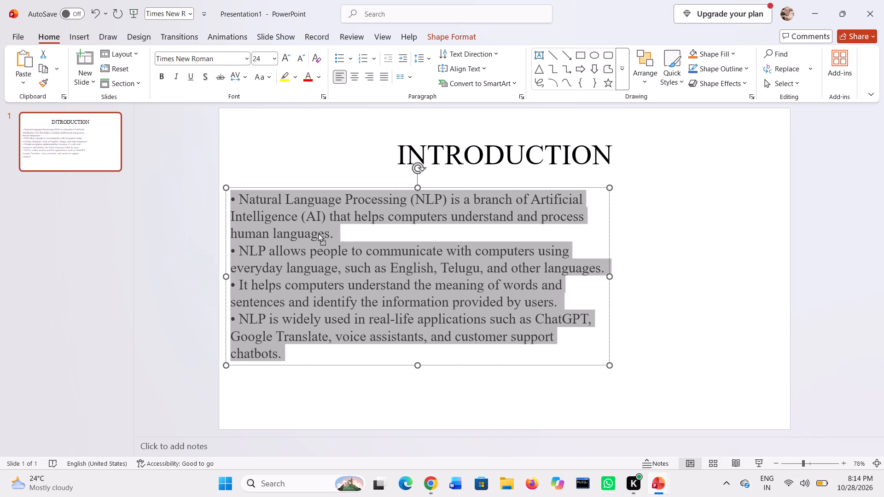
click(318, 233)
Widen the NLP text box to nearly the full slide width and shift it slightly down and to the right.
drag(610, 276, 755, 277)
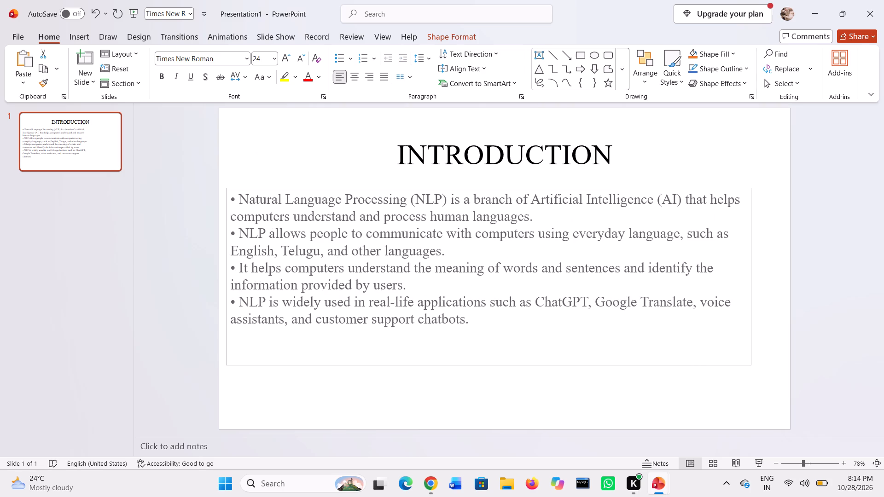
drag(755, 277, 770, 277)
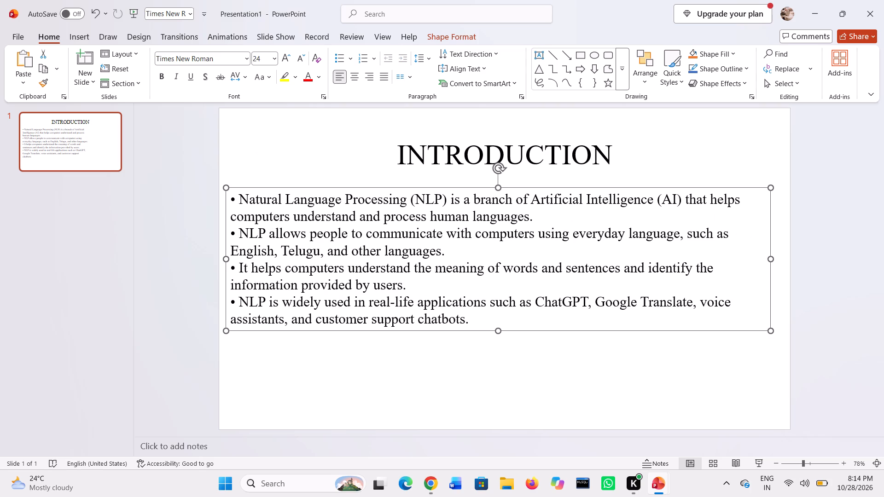
drag(337, 187, 368, 198)
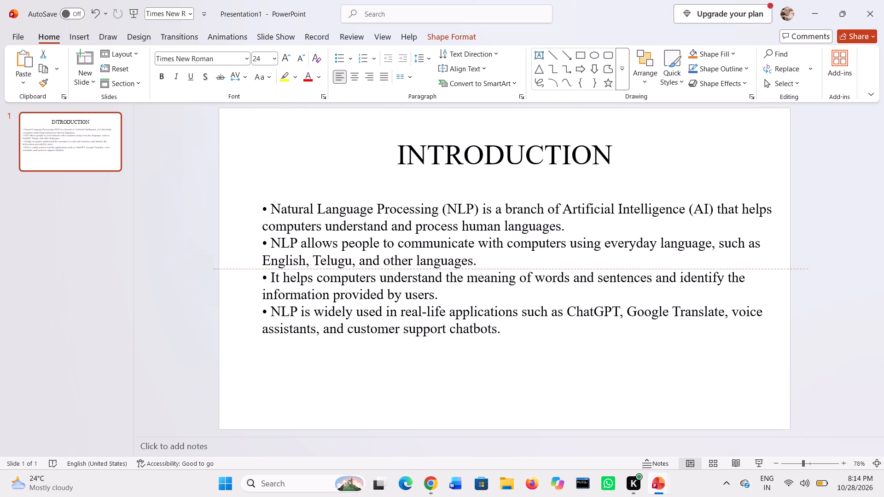
drag(368, 198, 361, 197)
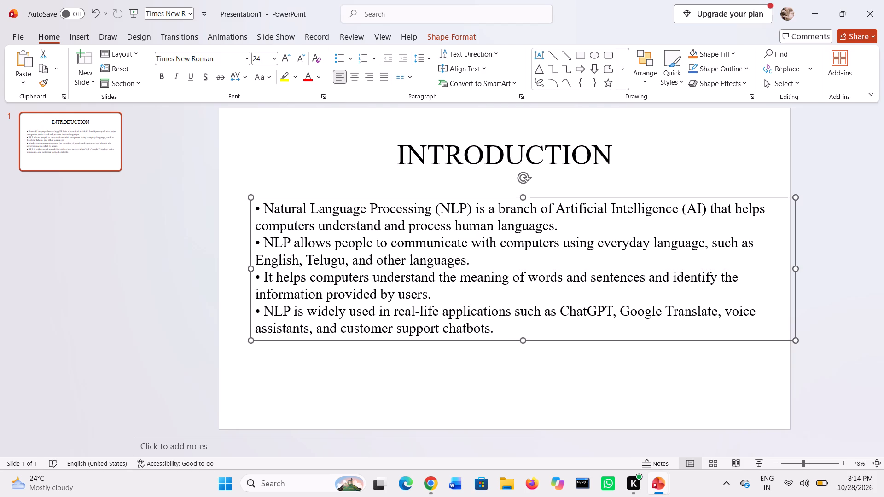
Insert a blank line between each of the four NLP bullet points.
click(558, 231)
key(Return)
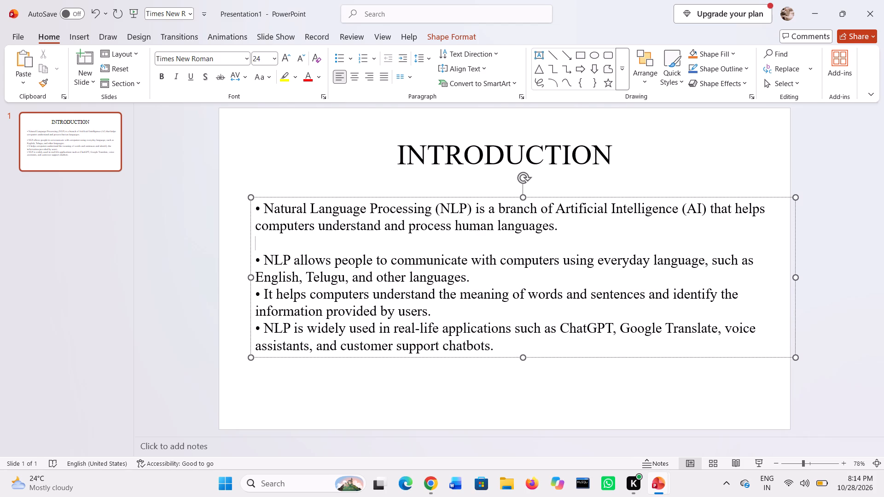
click(470, 281)
key(Return)
key(Return)
click(437, 330)
key(Return)
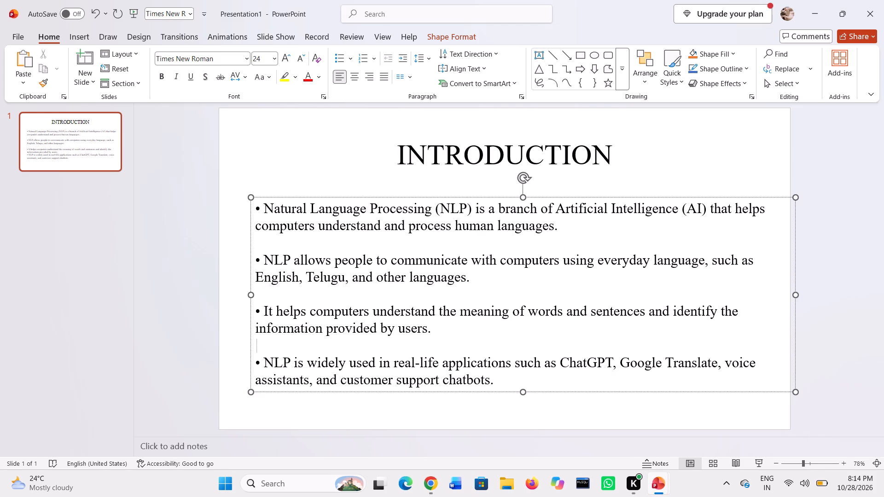
Nudge the NLP text box slightly up and left so it sits within the slide's right edge.
drag(399, 196, 391, 194)
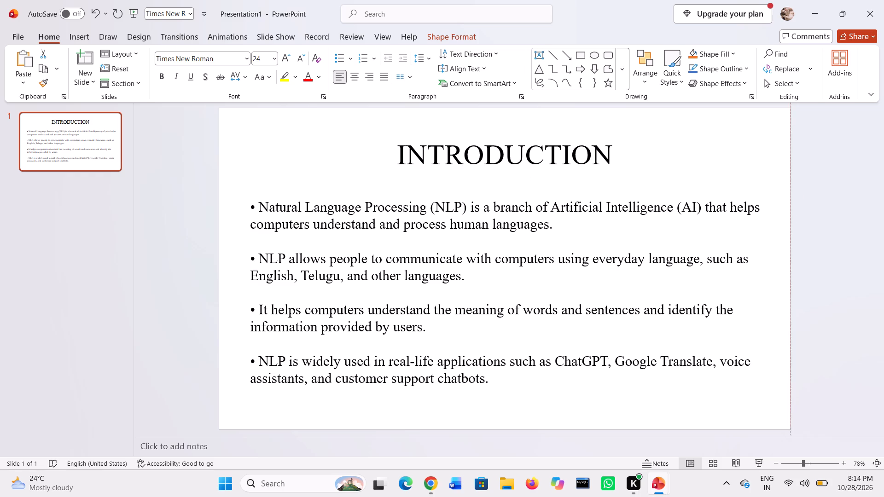
drag(391, 194, 388, 192)
Justify all the NLP bullet text and deselect the text box.
click(378, 251)
key(ctrl+a)
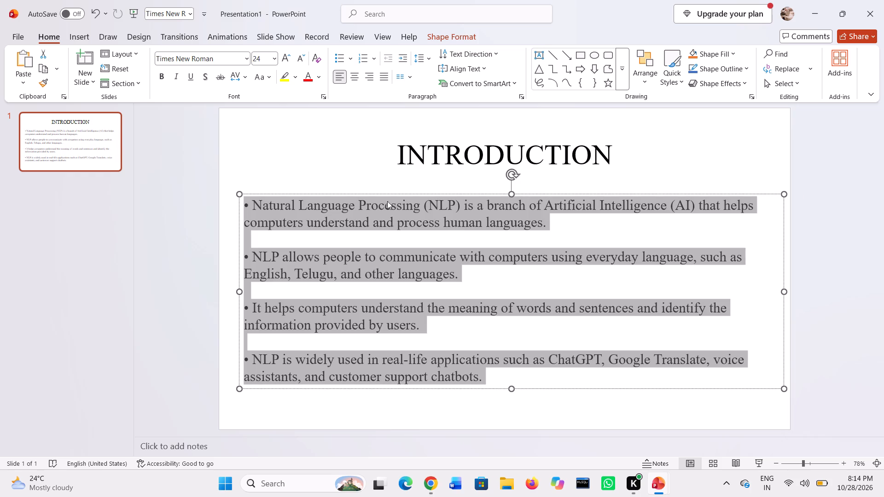
click(380, 77)
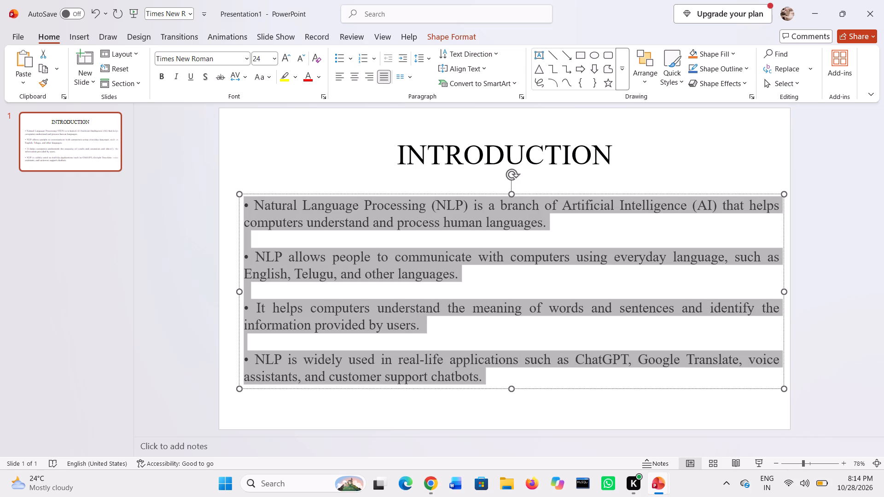
click(379, 177)
click(413, 239)
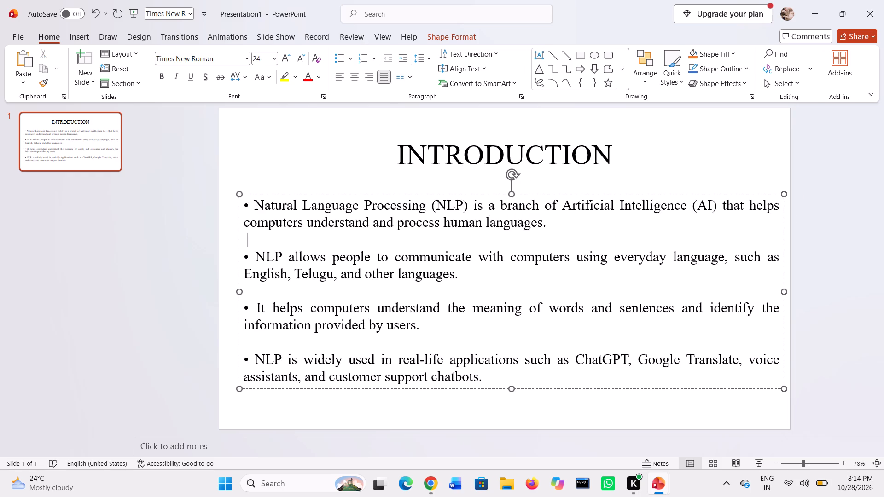
click(408, 195)
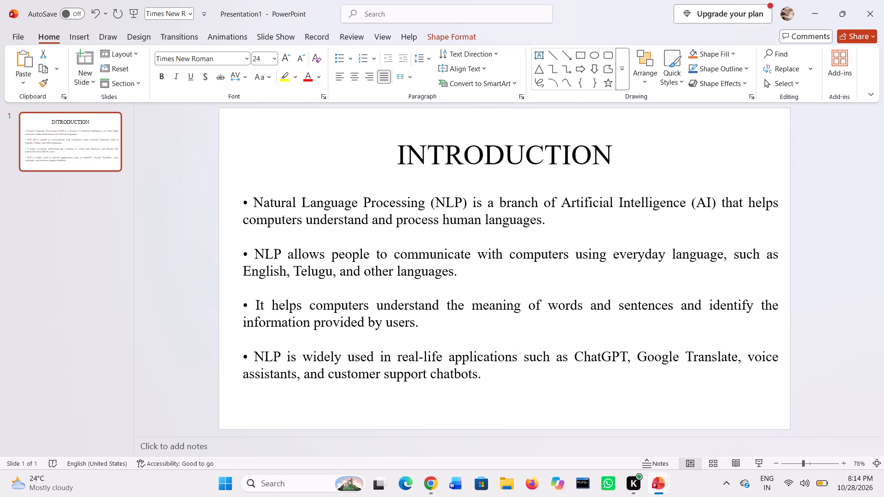
click(157, 221)
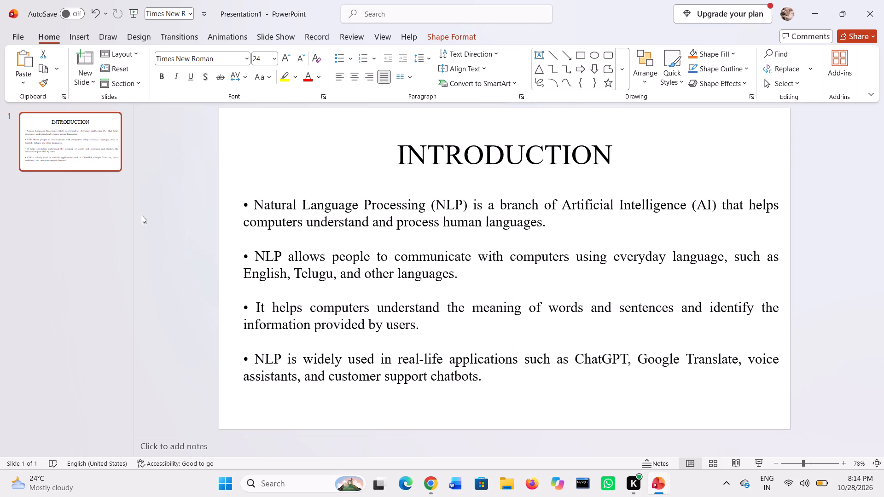
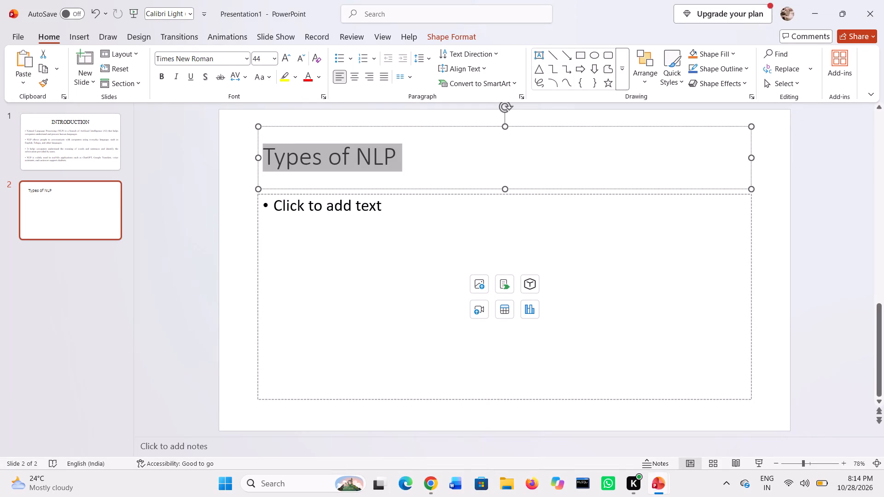
Set the "Types of NLP" title on slide 2 in Times New Roman and deselect it.
click(221, 63)
click(220, 59)
text(tim)
key(Return)
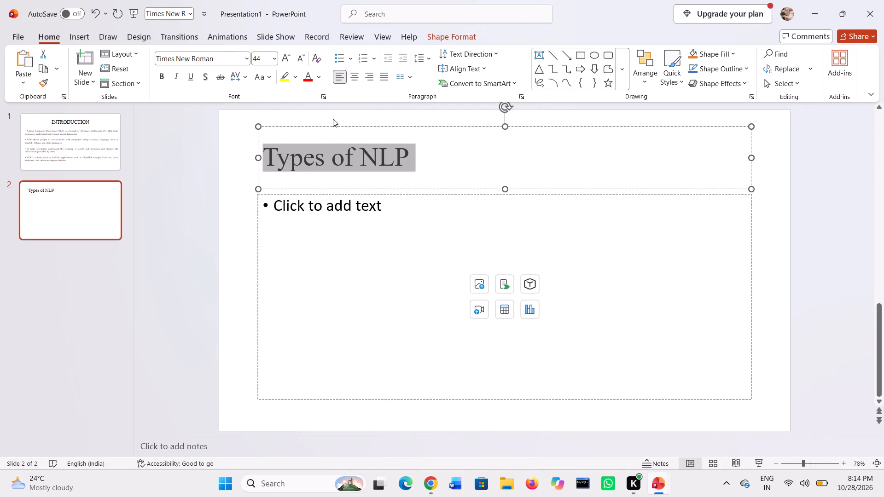
click(212, 140)
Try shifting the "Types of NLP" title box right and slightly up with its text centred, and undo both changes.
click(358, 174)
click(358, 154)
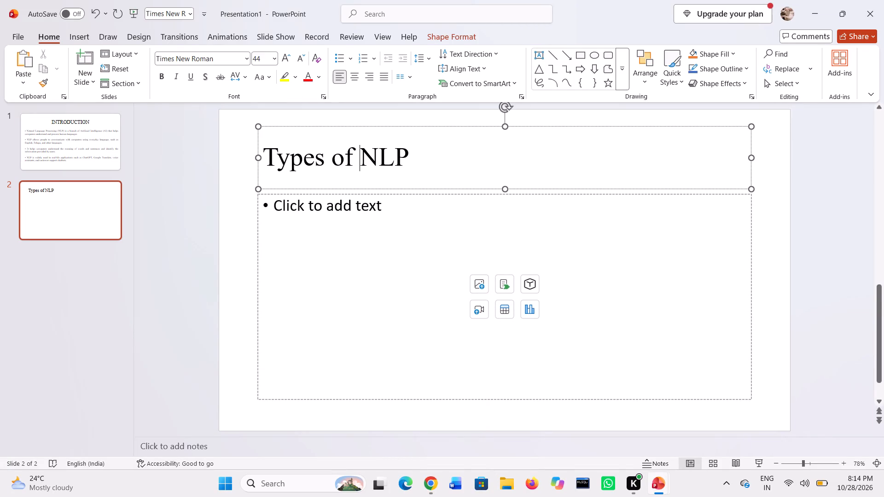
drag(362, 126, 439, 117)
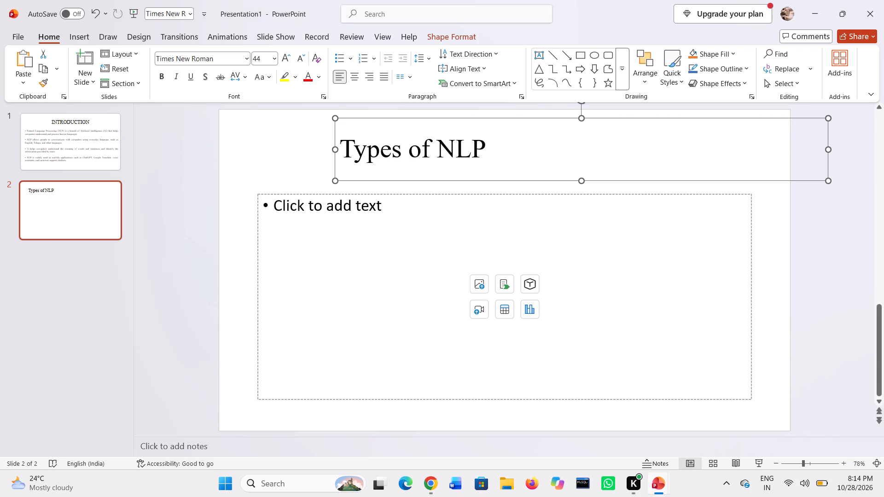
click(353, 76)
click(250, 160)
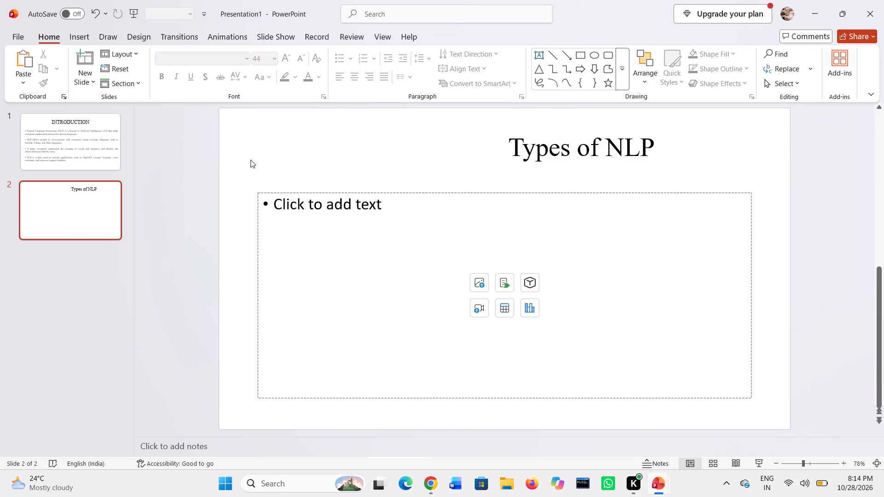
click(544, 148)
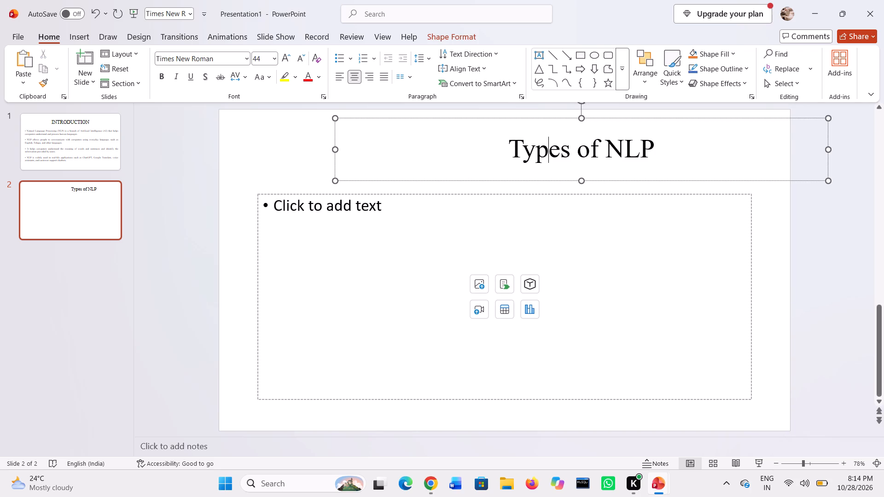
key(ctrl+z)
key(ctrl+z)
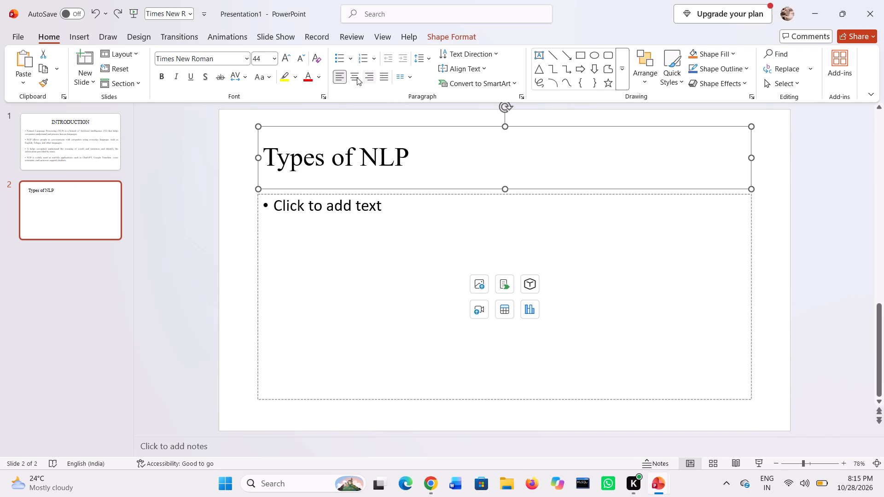
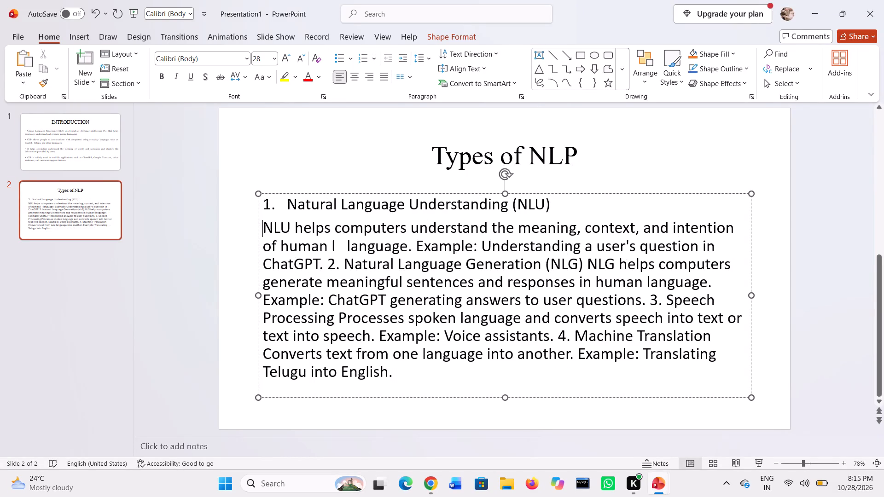
Indent both lines of the NLU description, place its example on a separate indented line, and start item 2 on a new line.
key(Tab)
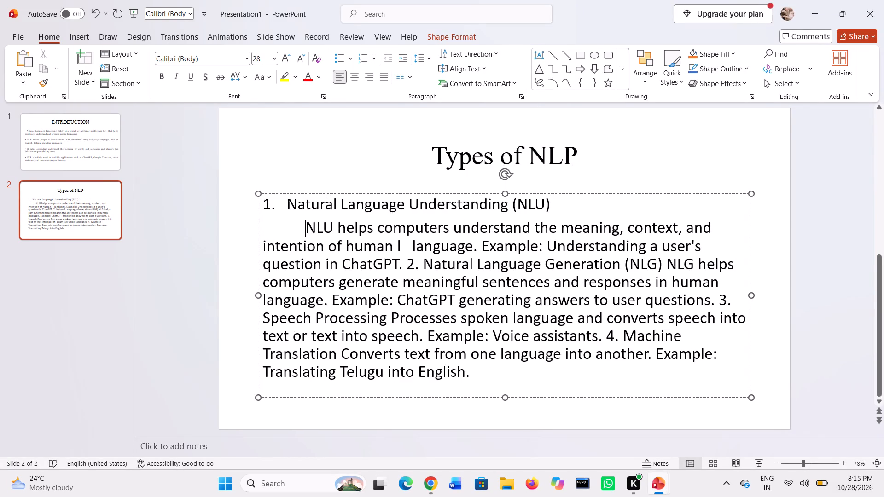
click(483, 247)
key(Return)
key(Tab)
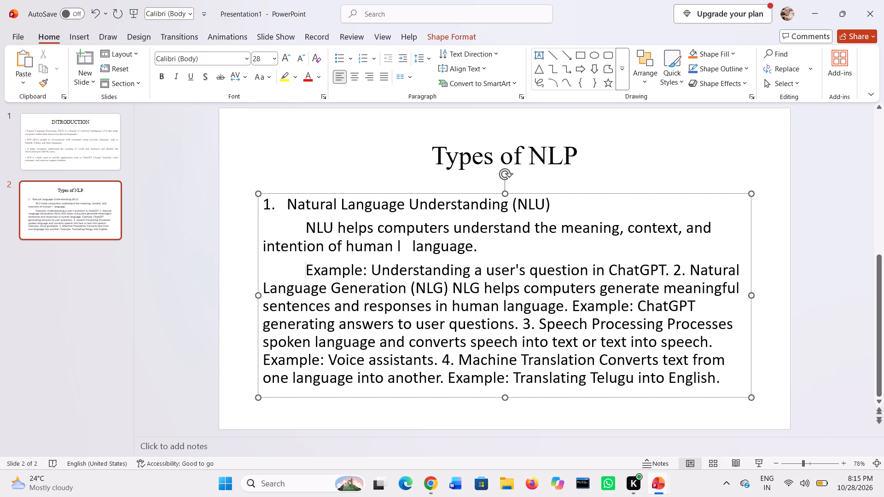
click(674, 277)
key(Return)
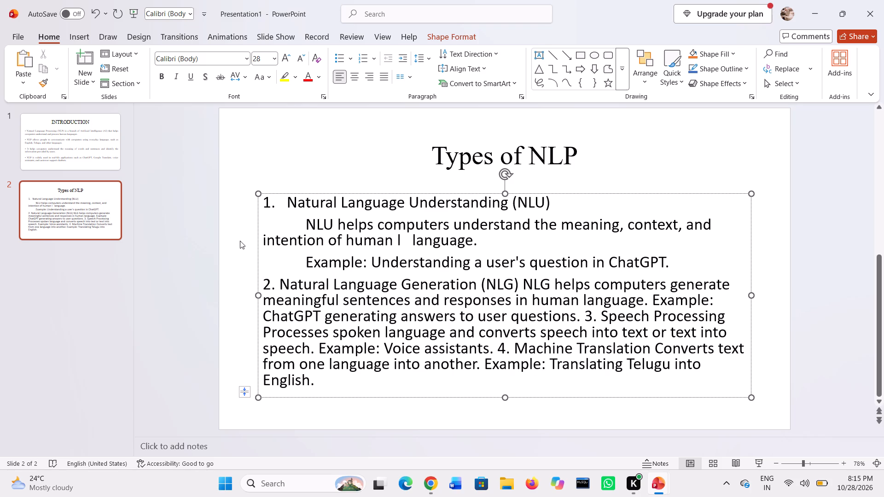
click(263, 240)
key(Tab)
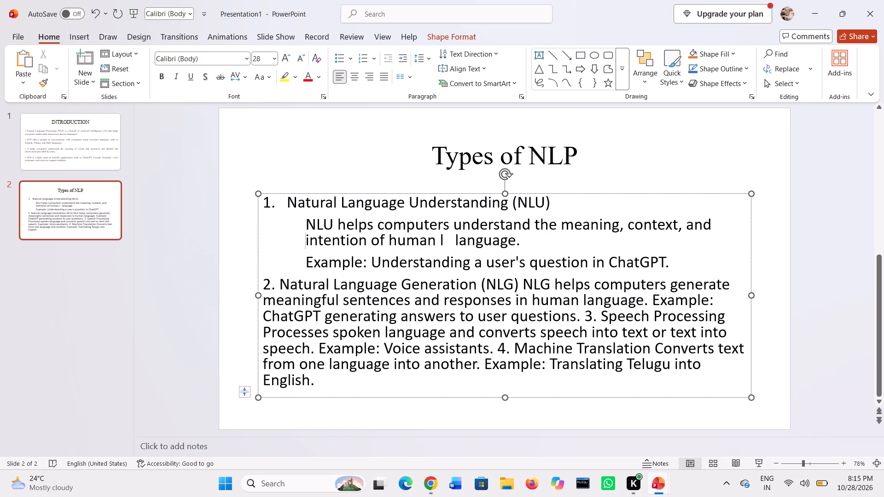
Break the Natural Language Generation (NLG) item into its heading, an indented two-line description and an indented line starting at "Example:".
click(520, 283)
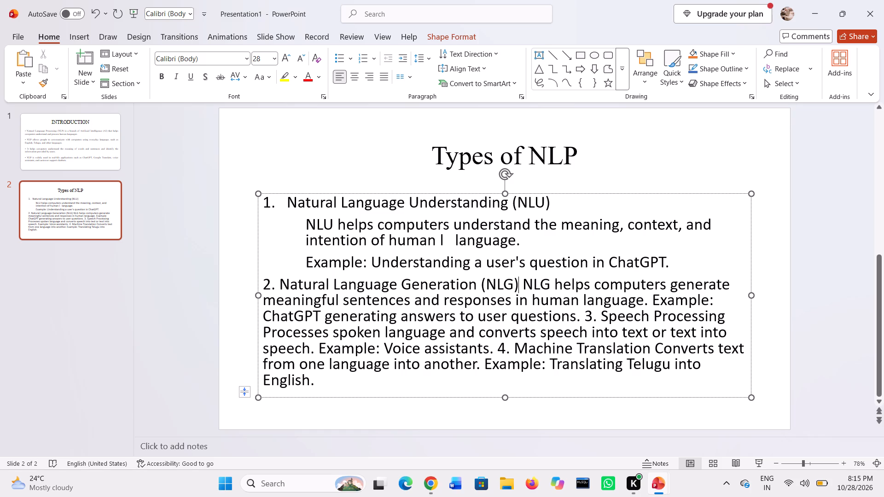
click(524, 285)
key(Return)
key(Tab)
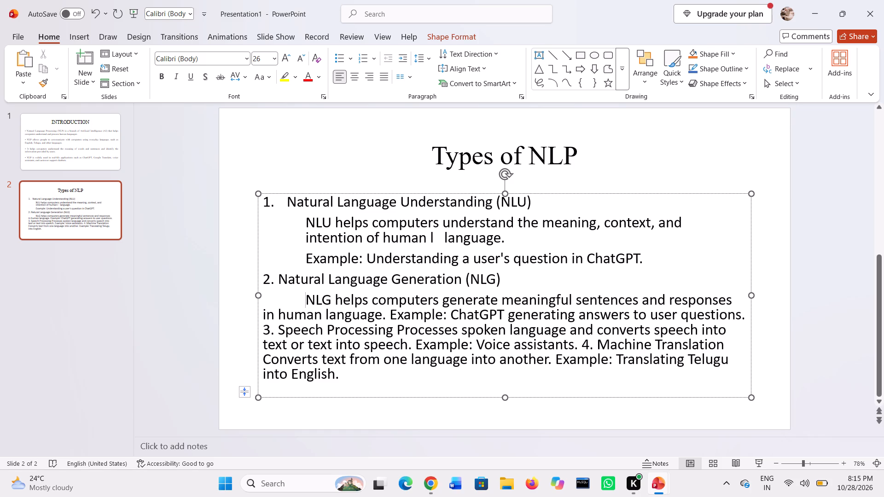
click(265, 314)
key(Left)
key(Tab)
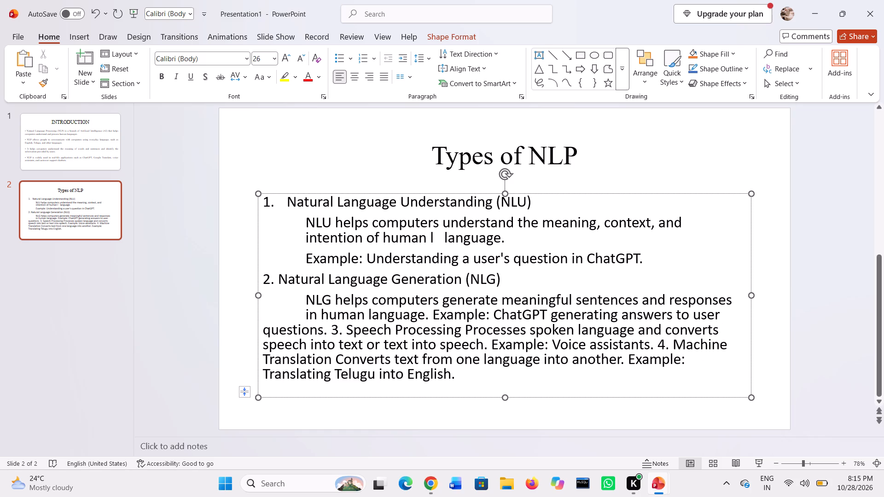
click(430, 314)
key(Right)
key(Return)
key(Tab)
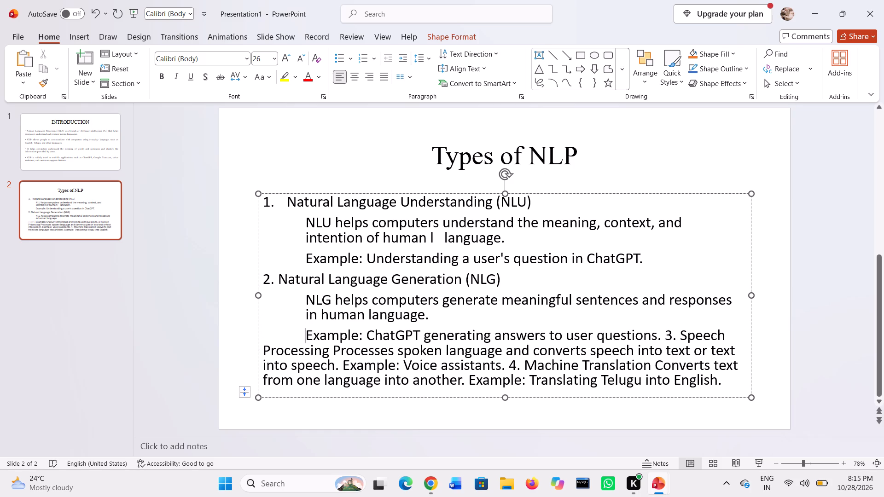
Start item 3, Speech Processing, on a new line, with its description indented below and its example beginning another indented line.
scroll(462, 295, down, 1)
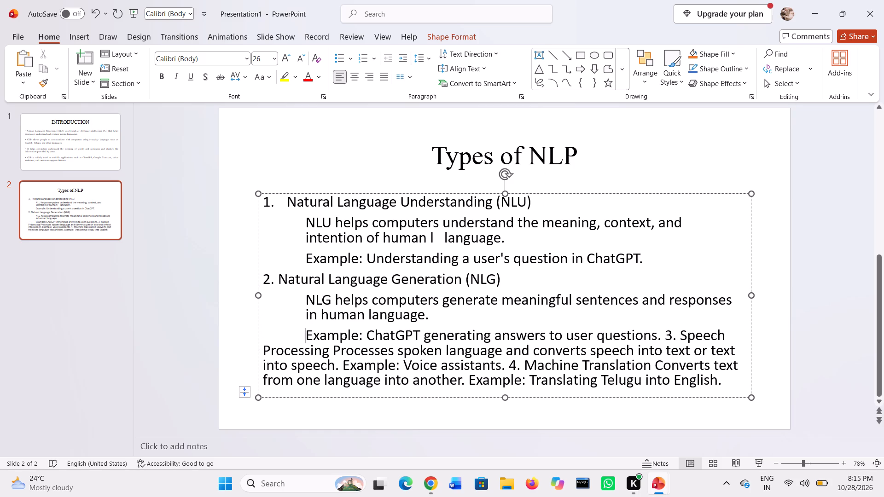
click(667, 335)
key(Return)
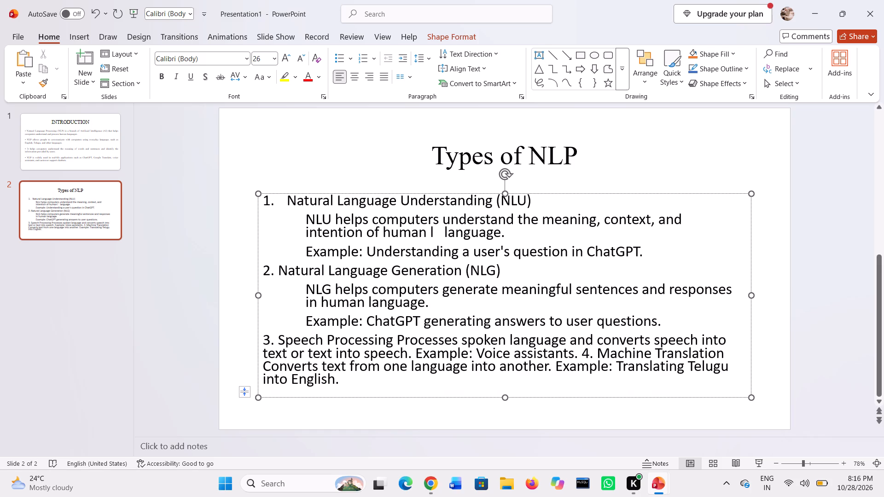
click(398, 339)
key(Return)
key(Tab)
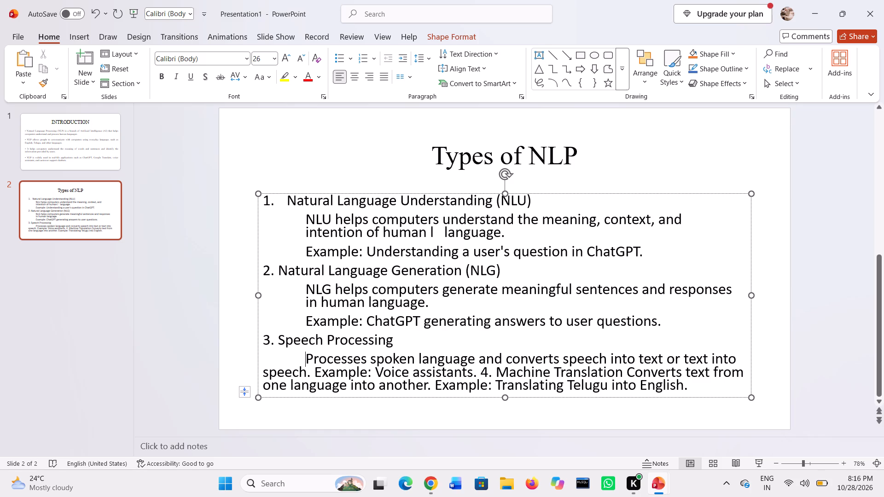
click(265, 372)
key(Tab)
key(Tab)
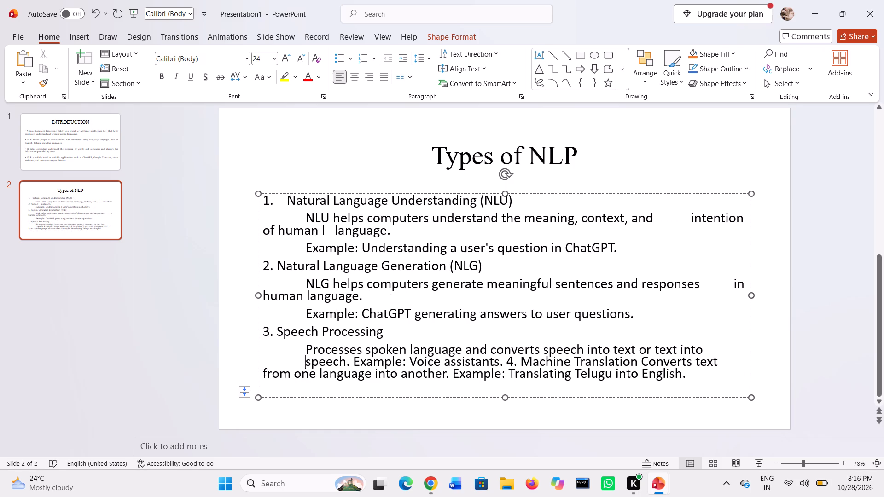
click(356, 364)
key(Return)
key(Tab)
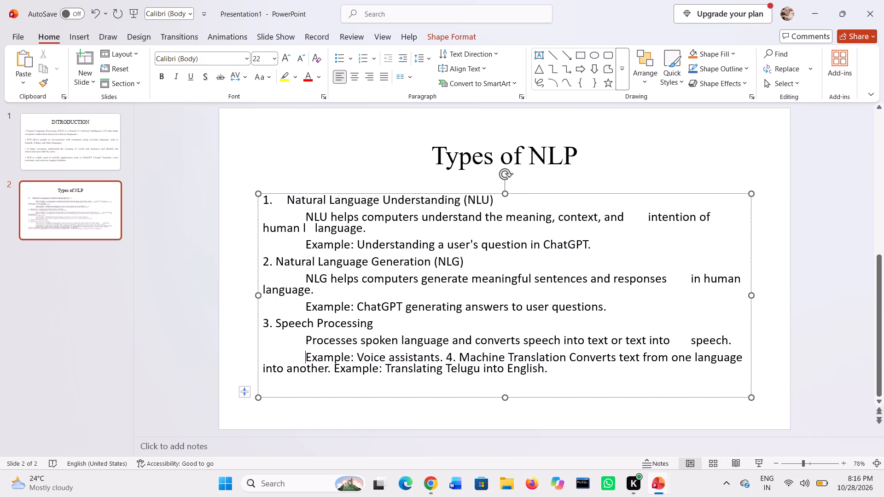
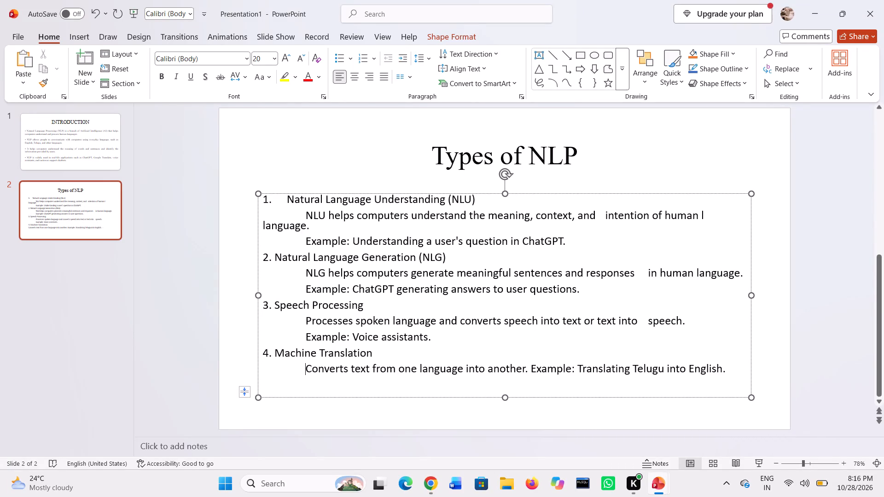
Put the Machine Translation example on its own indented line starting at "Example:".
click(530, 368)
key(Return)
key(Tab)
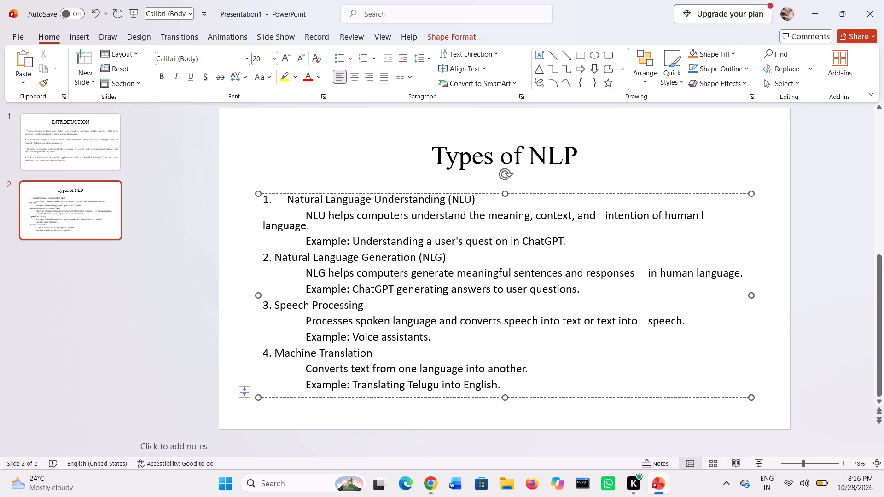
Set the font of all the body text on the "Types of NLP" slide to Times New Roman.
scroll(556, 266, up, 1)
scroll(506, 271, down, 1)
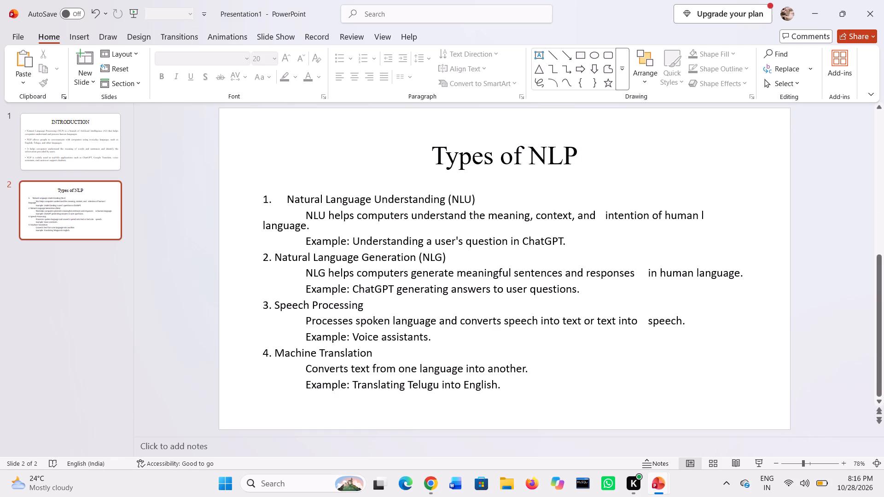
click(440, 331)
key(ctrl+a)
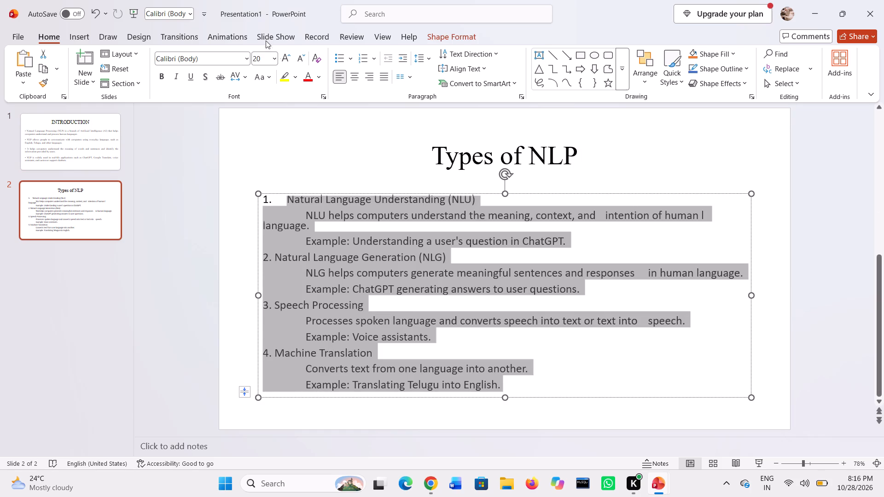
click(225, 60)
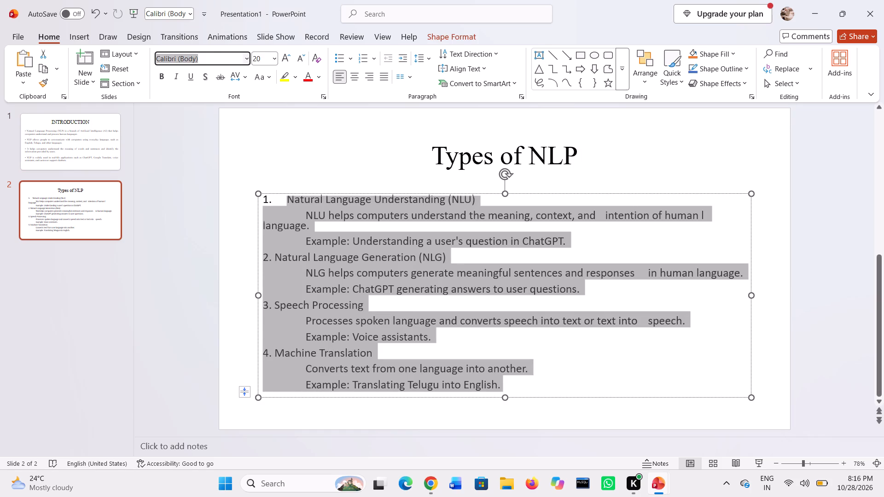
text(time)
key(Return)
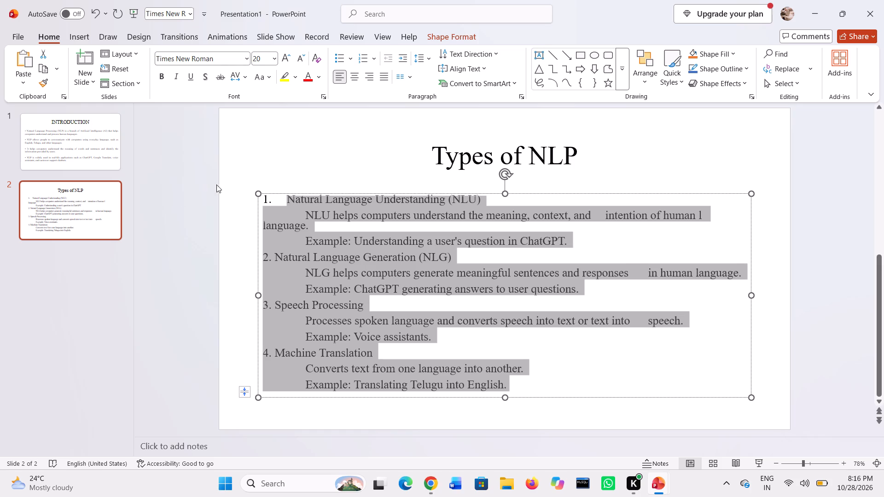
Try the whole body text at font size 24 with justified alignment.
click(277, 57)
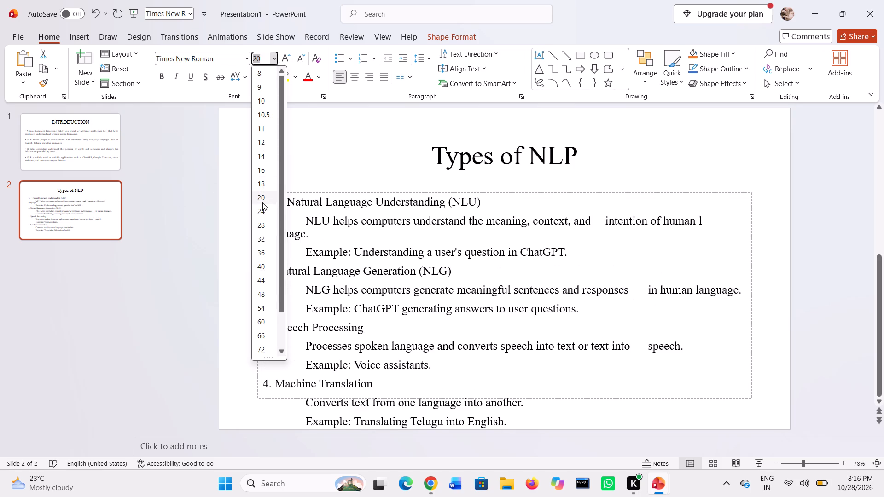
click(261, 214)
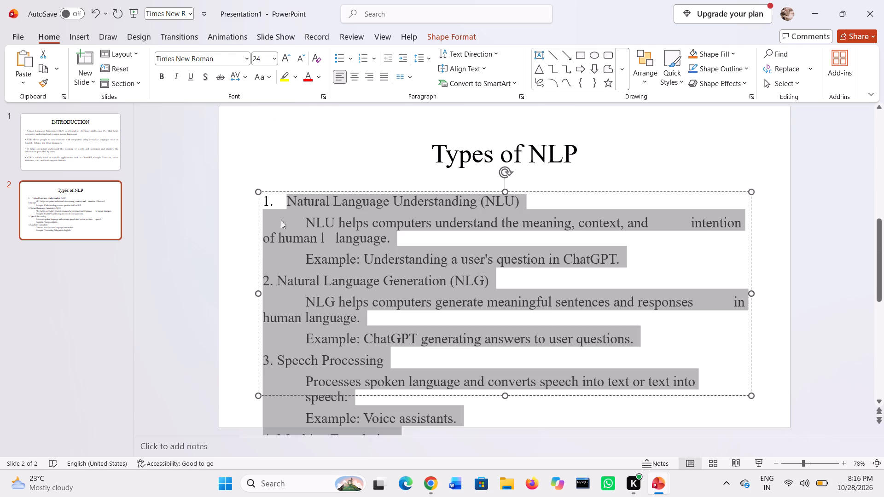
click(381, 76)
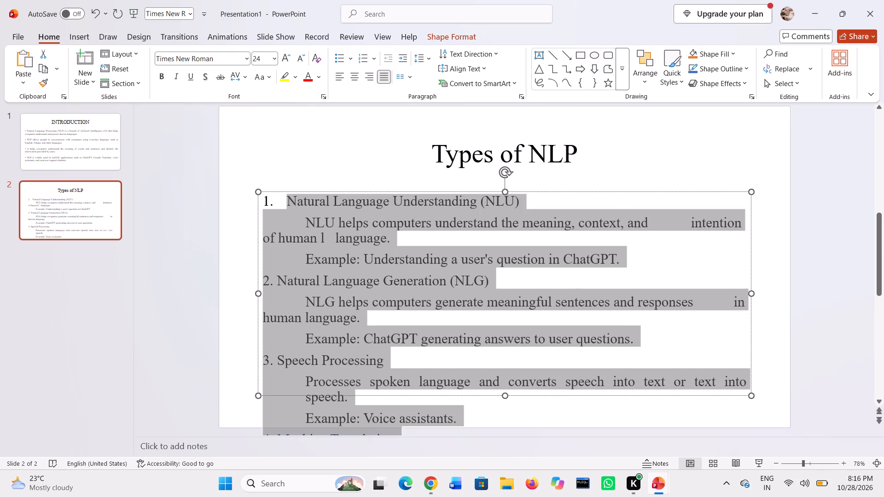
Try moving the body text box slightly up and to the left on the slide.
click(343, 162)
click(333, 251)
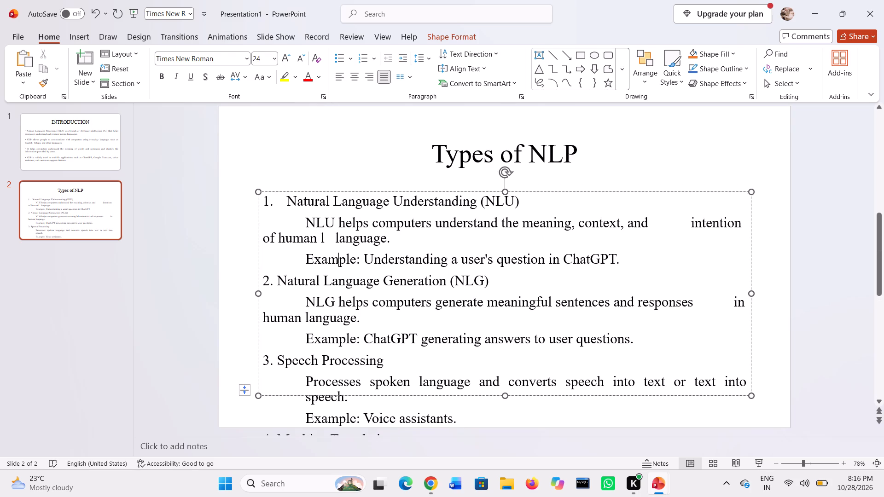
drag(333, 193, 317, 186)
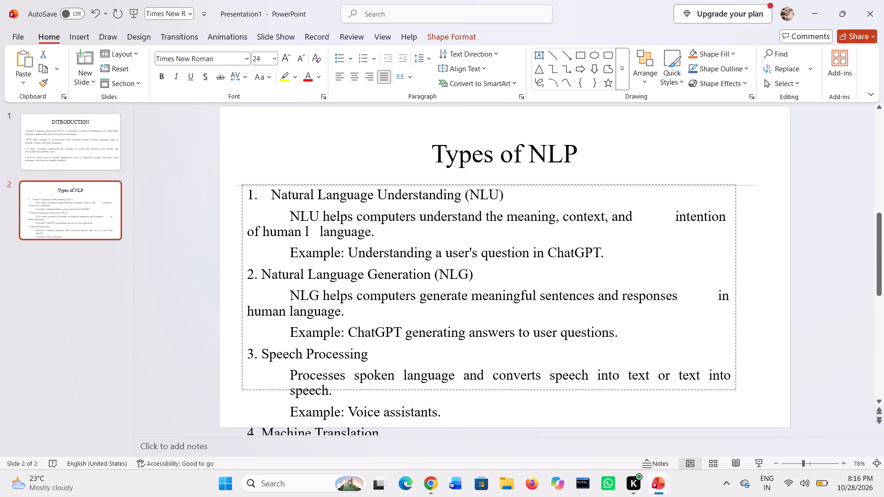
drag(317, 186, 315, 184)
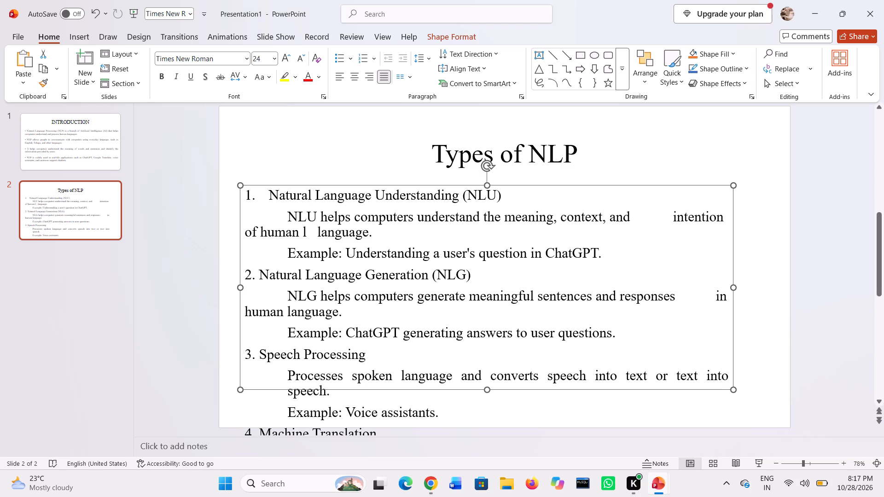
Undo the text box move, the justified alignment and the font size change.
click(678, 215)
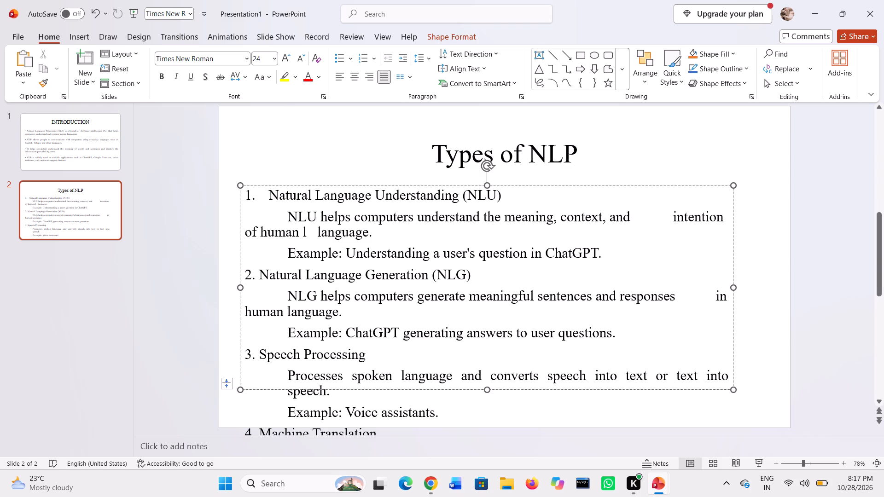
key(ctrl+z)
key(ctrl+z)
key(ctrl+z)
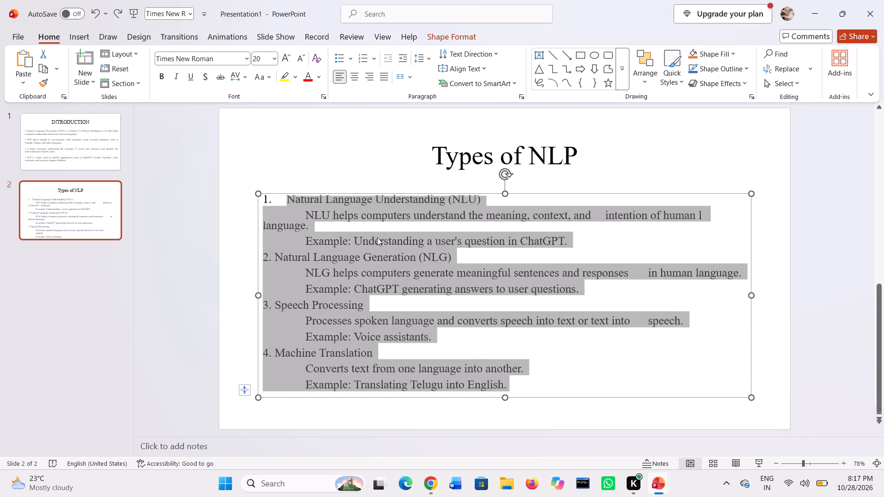
Move the body text box slightly up and to the left, keeping it below the title.
click(376, 286)
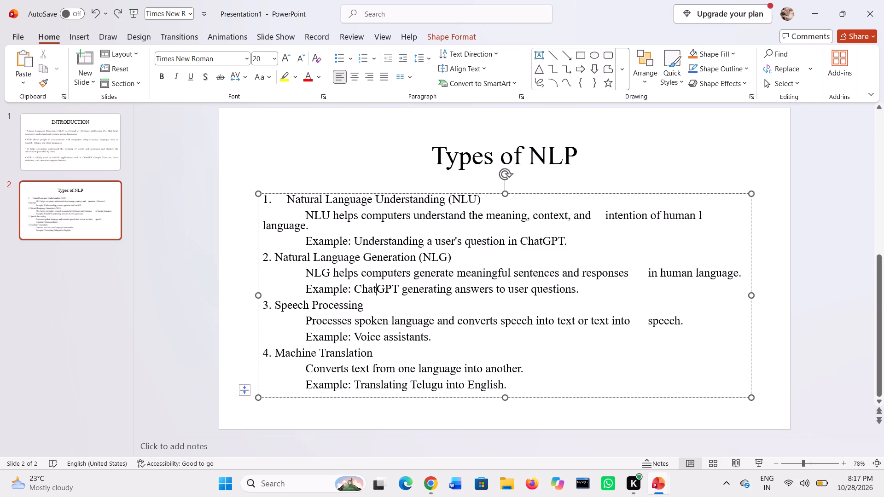
drag(330, 188, 320, 178)
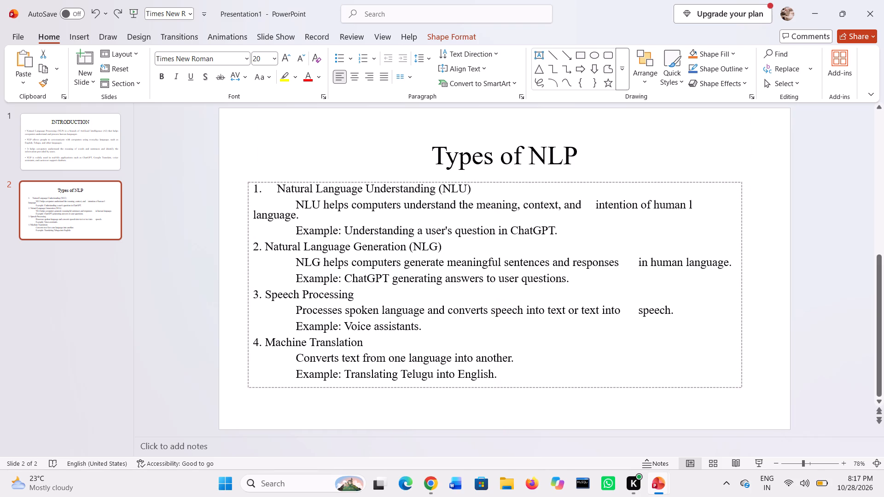
drag(320, 178, 321, 181)
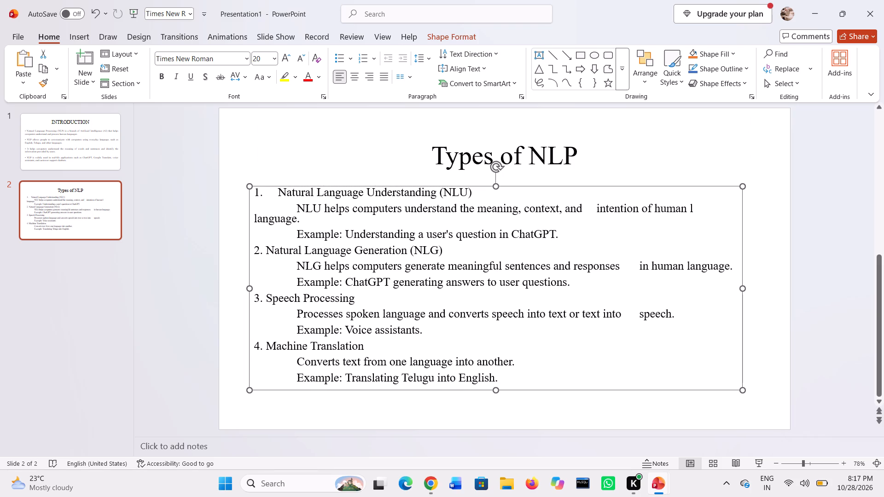
Indent the "language." line of the NLU description to match the line above it.
click(256, 220)
key(Left)
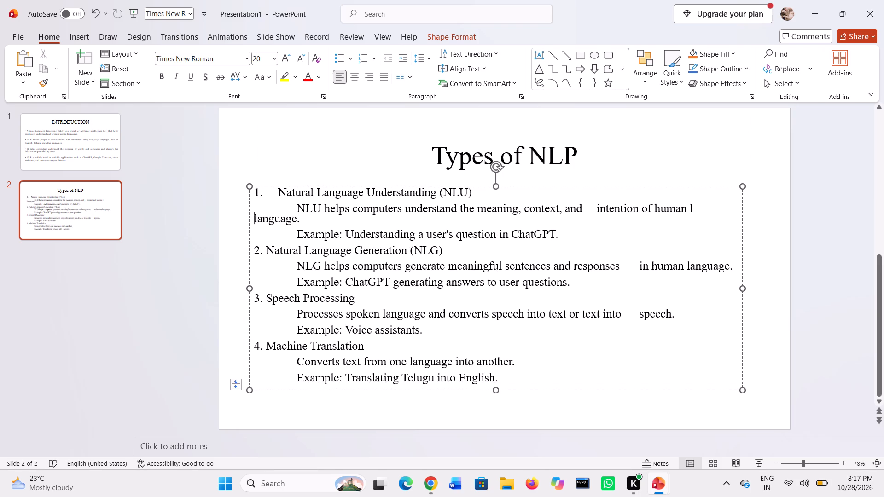
key(Tab)
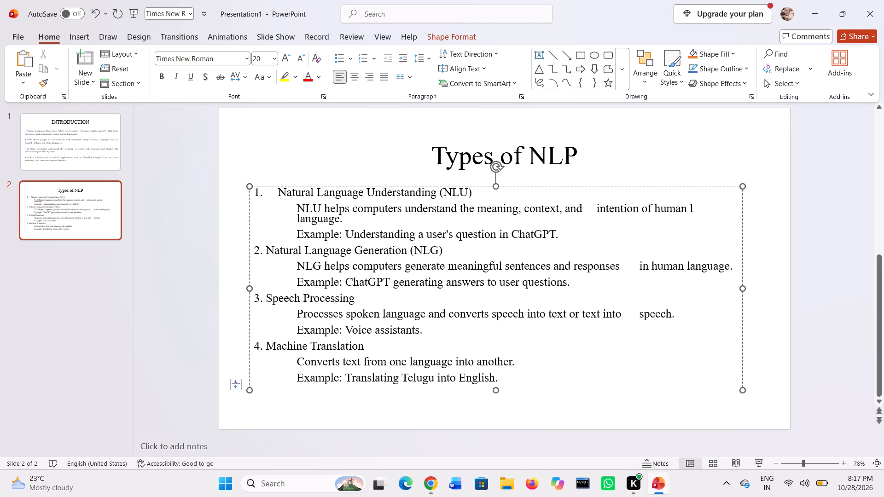
Make the four headings bold: Natural Language Understanding (NLU), Natural Language Generation (NLG), Speech Processing and Machine Translation.
drag(278, 194, 483, 196)
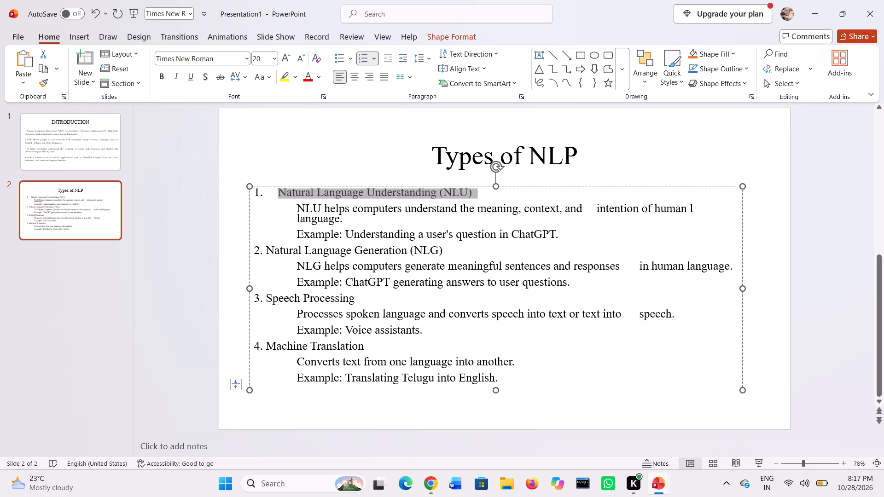
drag(483, 196, 520, 194)
click(530, 174)
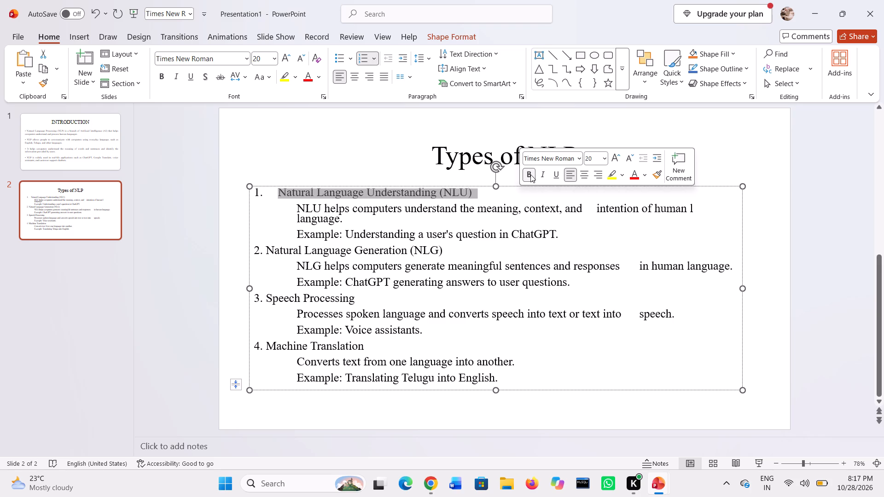
drag(447, 252, 292, 251)
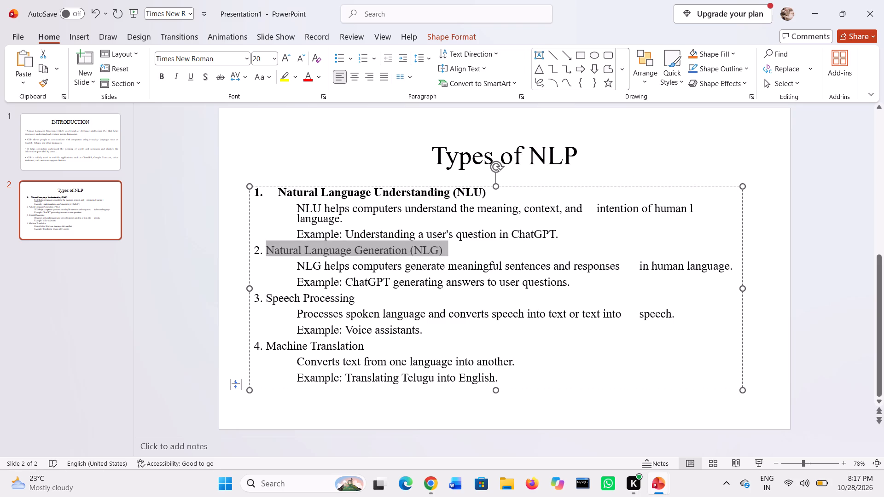
drag(292, 251, 263, 252)
click(272, 230)
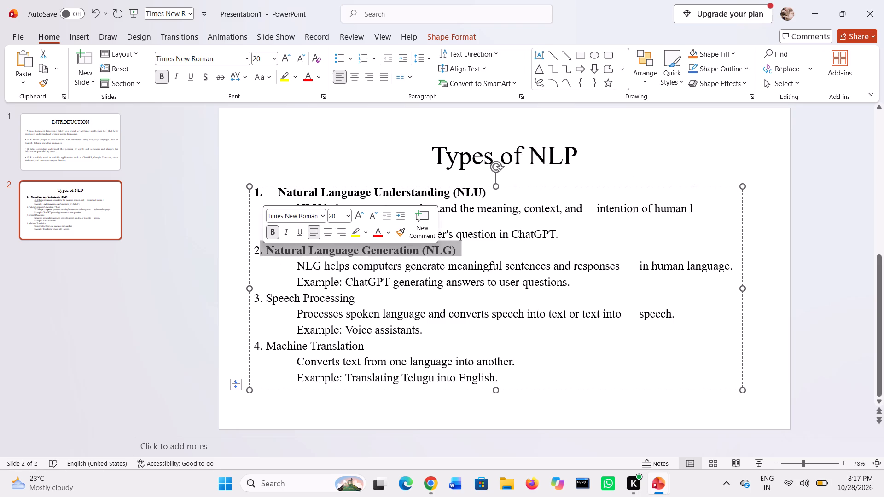
drag(364, 301, 273, 300)
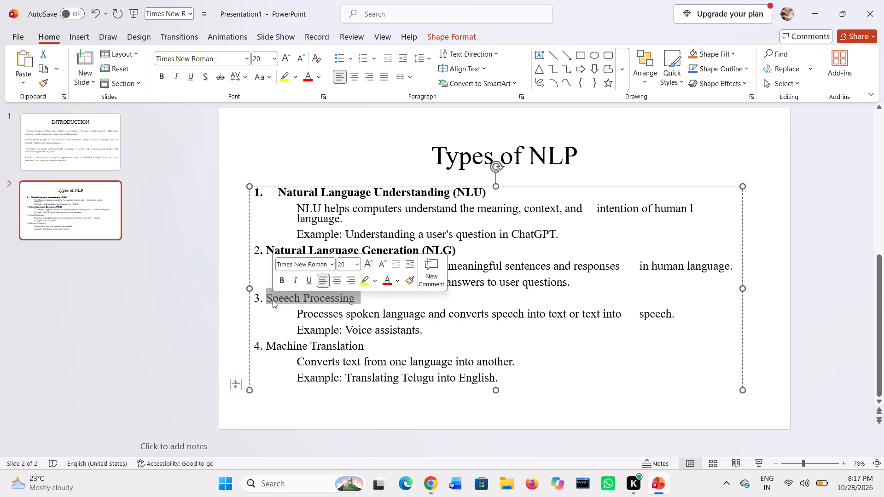
click(279, 280)
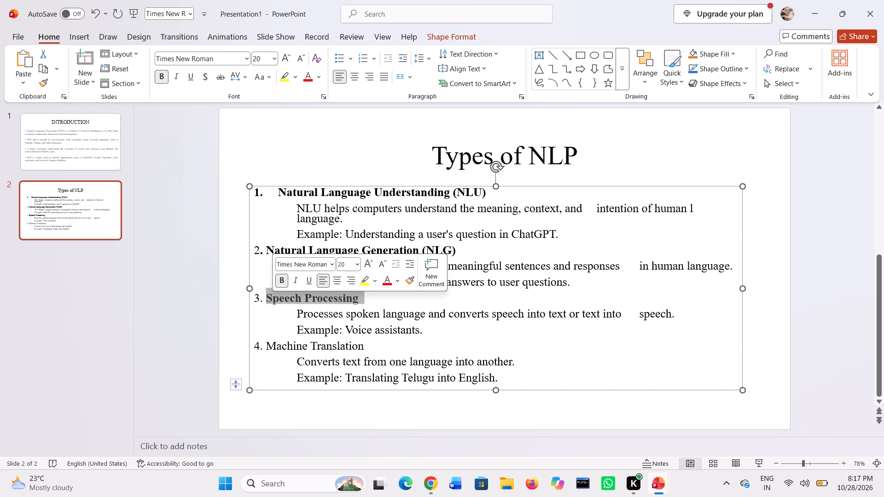
drag(366, 347, 274, 344)
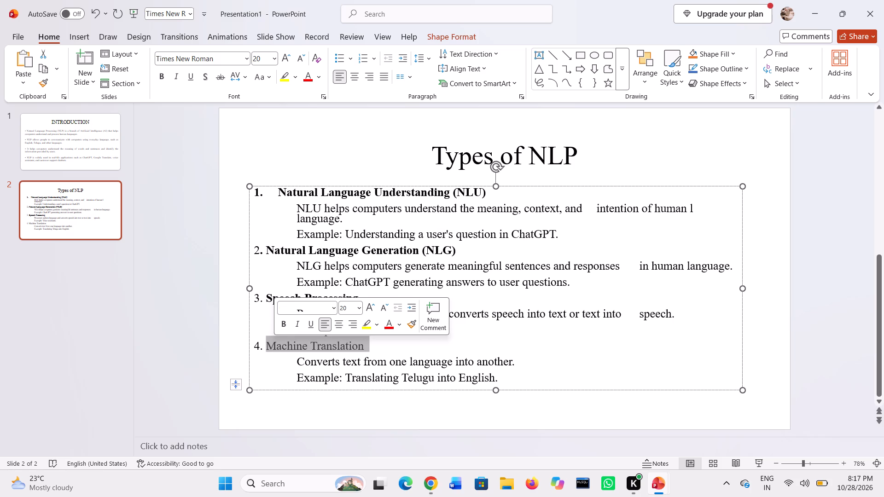
click(286, 324)
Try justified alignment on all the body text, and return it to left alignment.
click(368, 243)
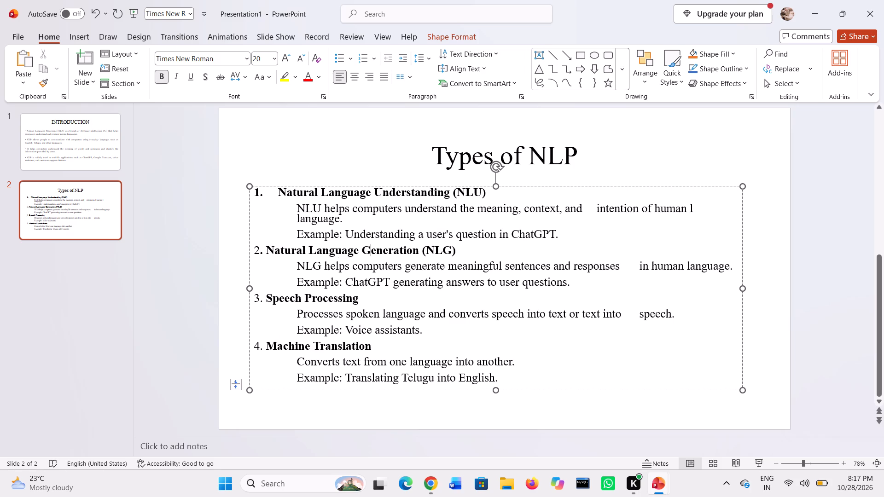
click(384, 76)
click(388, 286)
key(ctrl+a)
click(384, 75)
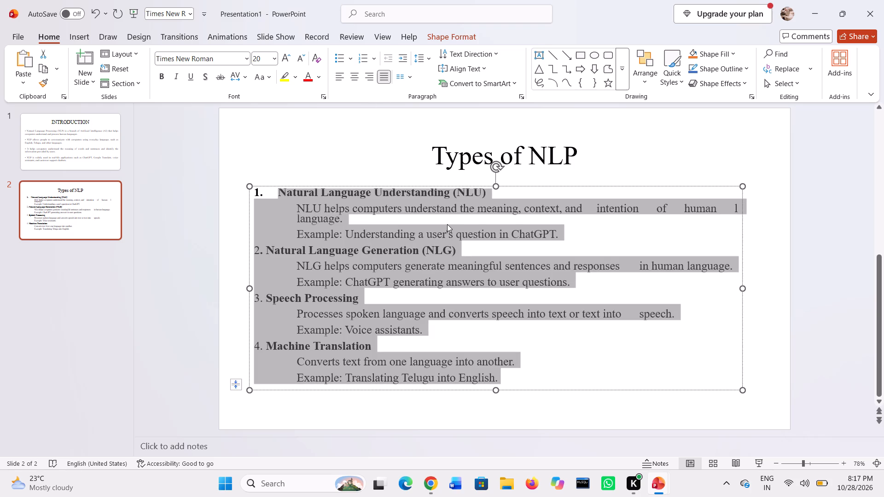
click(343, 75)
Remove the extra gaps before "intention" in the NLU description and before "in human language" in the NLG description.
click(588, 208)
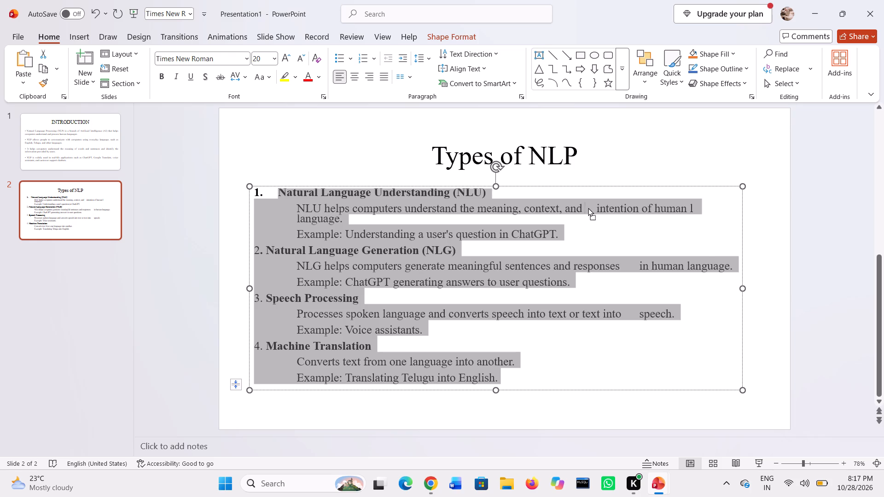
click(594, 208)
key(BackSpace)
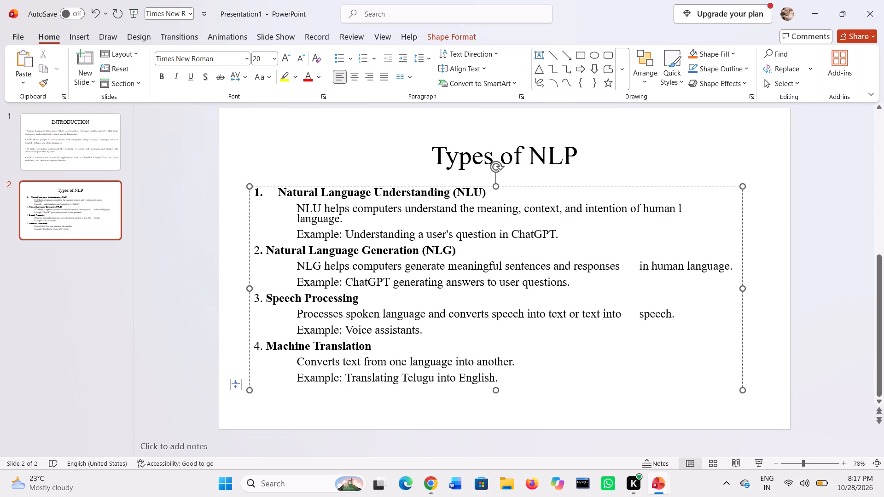
click(635, 270)
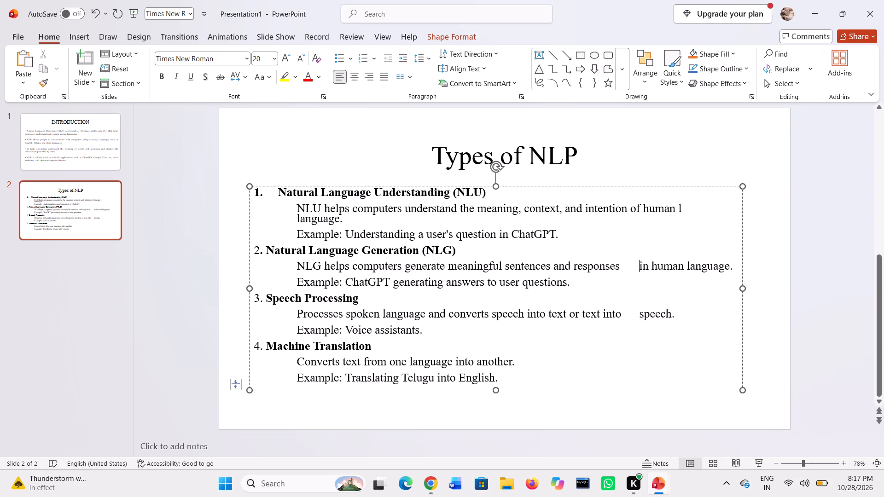
key(BackSpace)
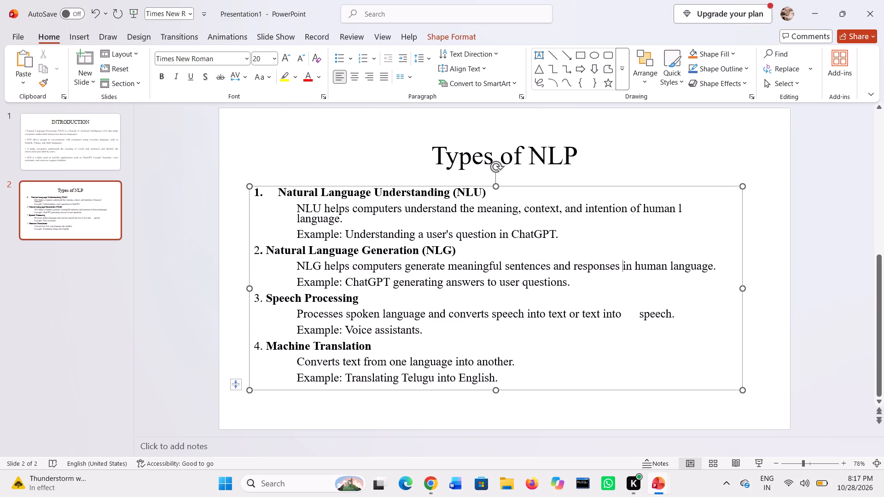
Delete the separate "language." line of the NLU description and complete the line above it with "language".
click(340, 221)
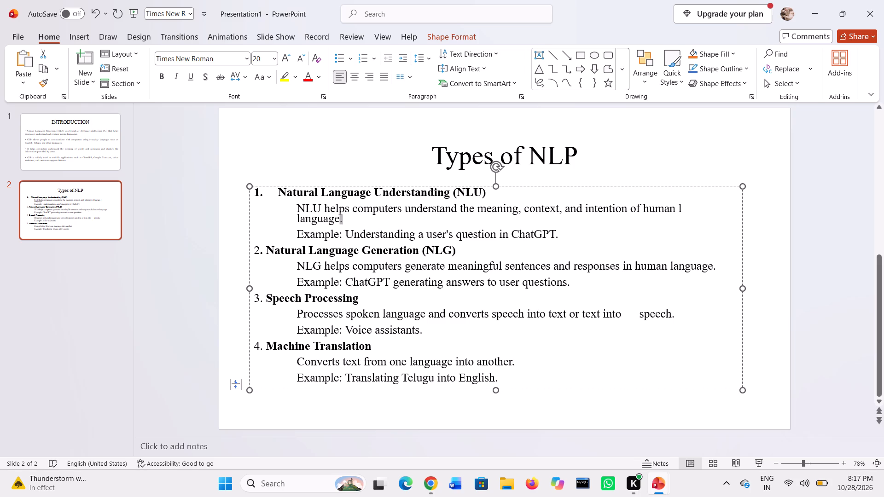
click(349, 220)
drag(349, 220, 294, 225)
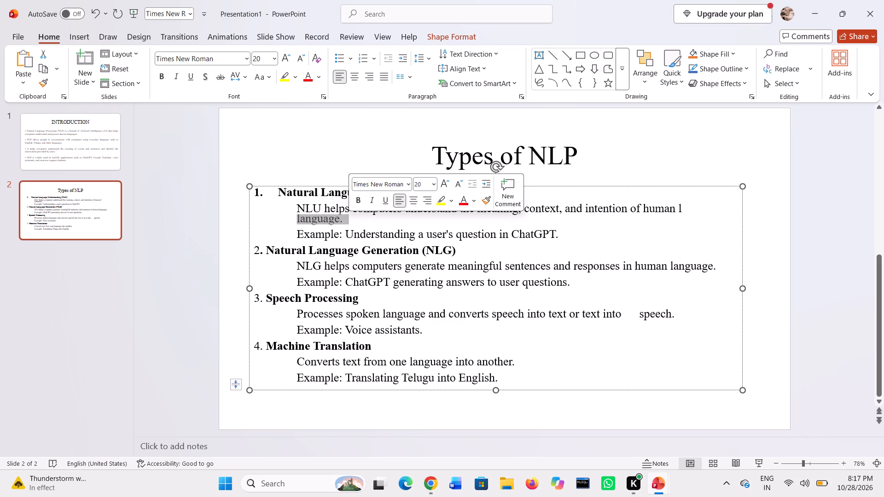
drag(294, 225, 298, 220)
key(BackSpace)
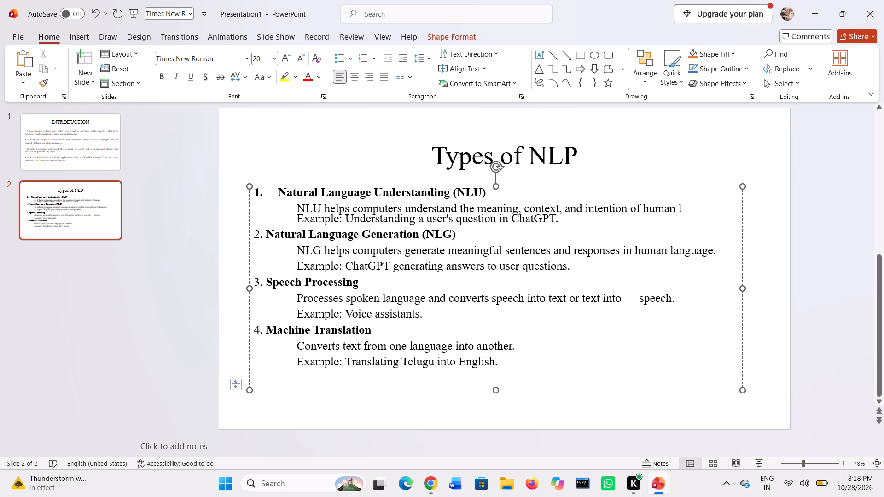
click(689, 211)
key(BackSpace)
key(BackSpace)
key(BackSpace)
text(ang)
text(uage)
Remove the extra gap before "speech." in the Speech Processing description.
click(644, 299)
click(640, 299)
key(BackSpace)
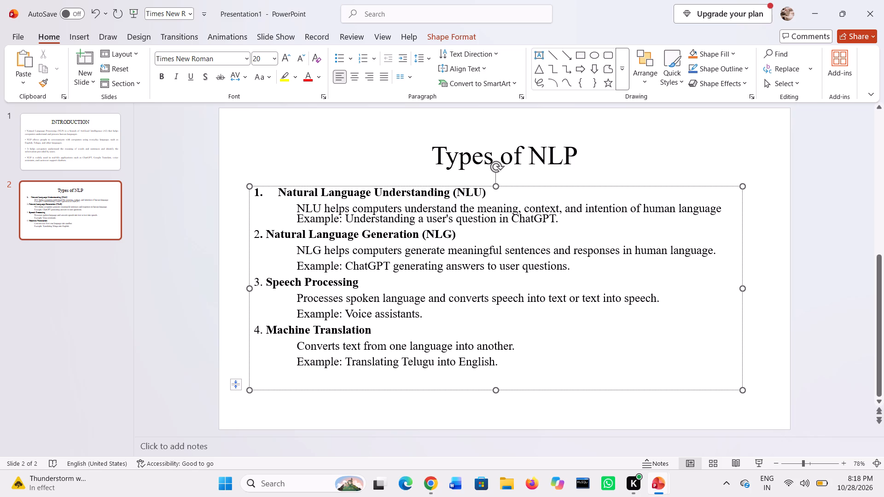
Set all the body text on the Types of NLP slide to font size 22.
scroll(431, 366, down, 1)
click(314, 225)
click(329, 321)
key(ctrl+a)
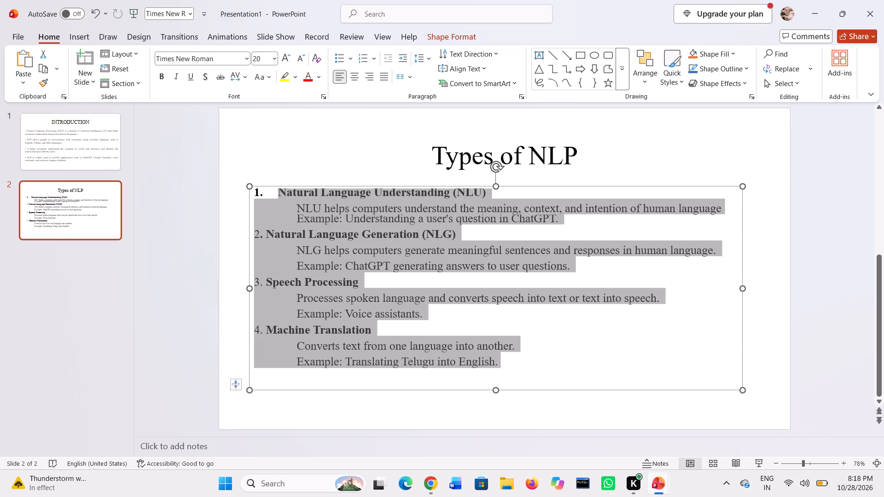
click(266, 57)
text(22)
key(Return)
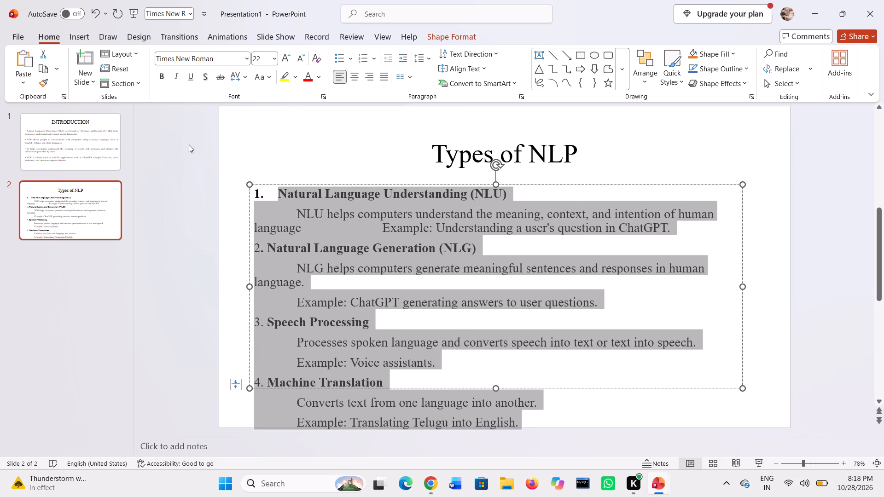
Move the "Types of NLP" title slightly higher on the slide, keeping it horizontally centred.
click(315, 130)
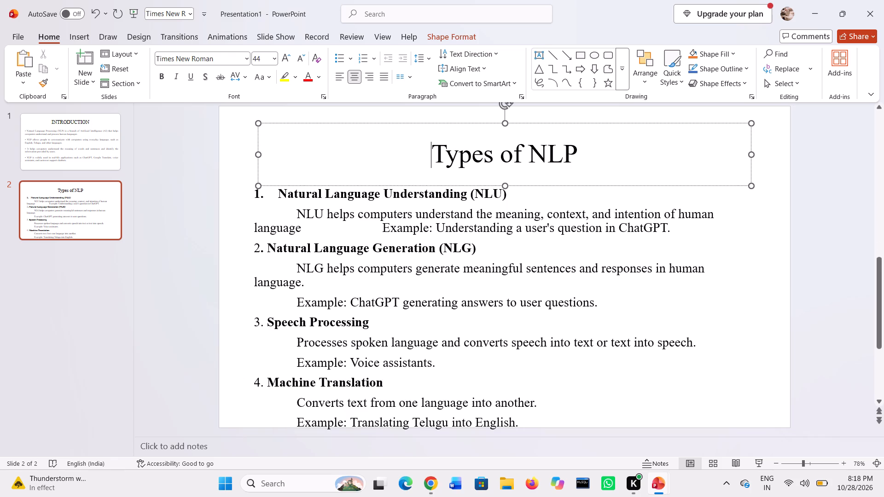
click(433, 380)
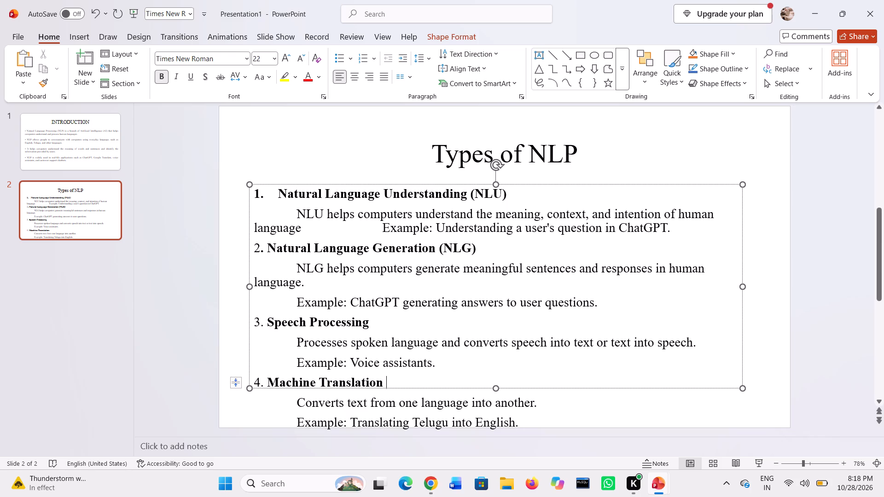
click(466, 163)
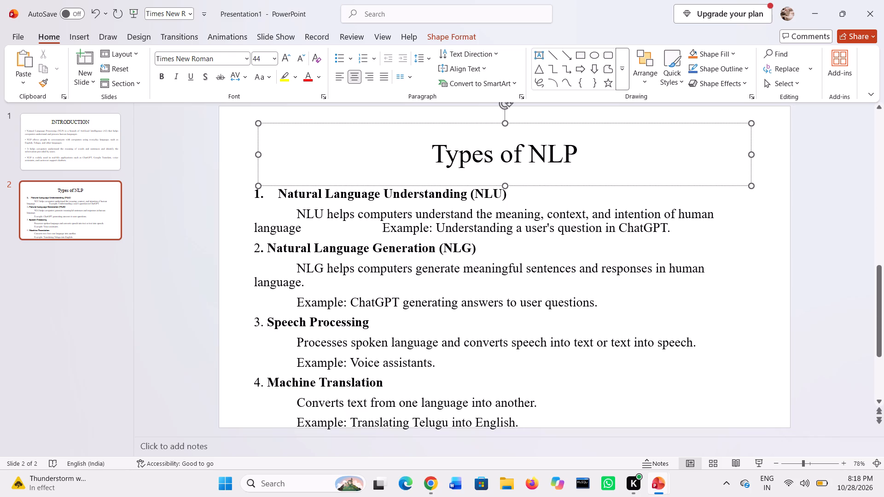
drag(468, 121, 464, 104)
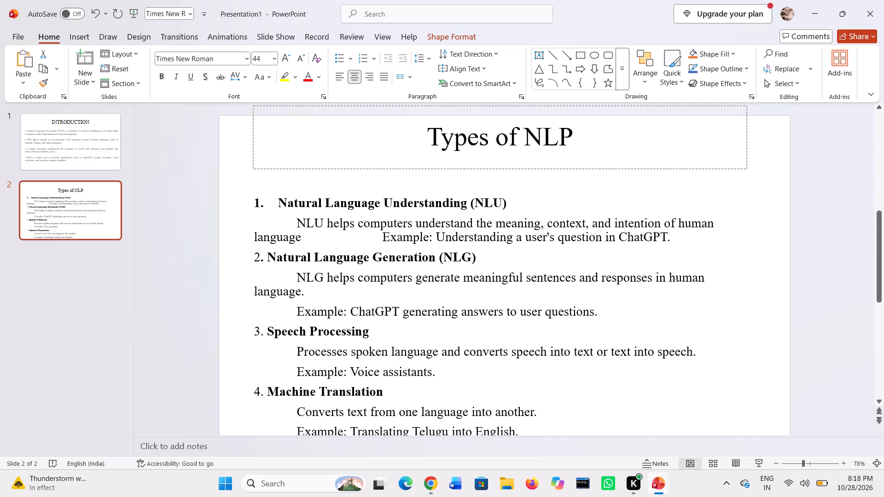
drag(464, 104, 465, 112)
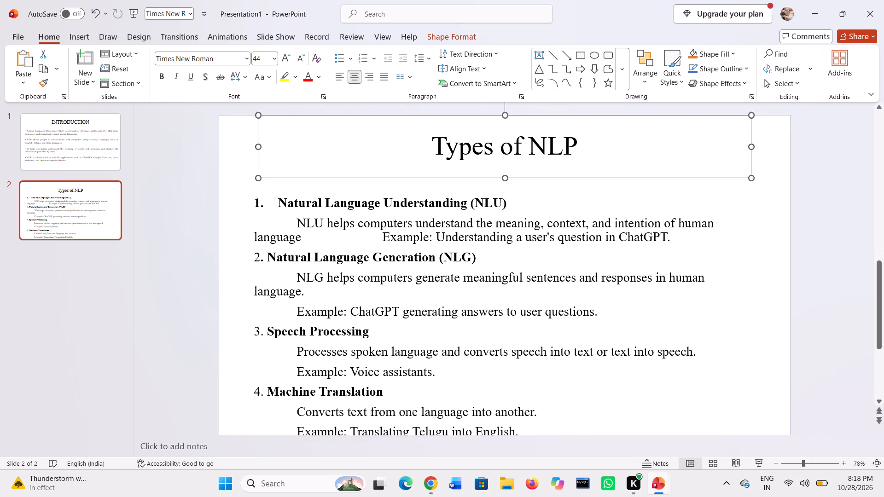
Move the body text box up and slightly left, so all its text fits on the slide below the title.
click(418, 229)
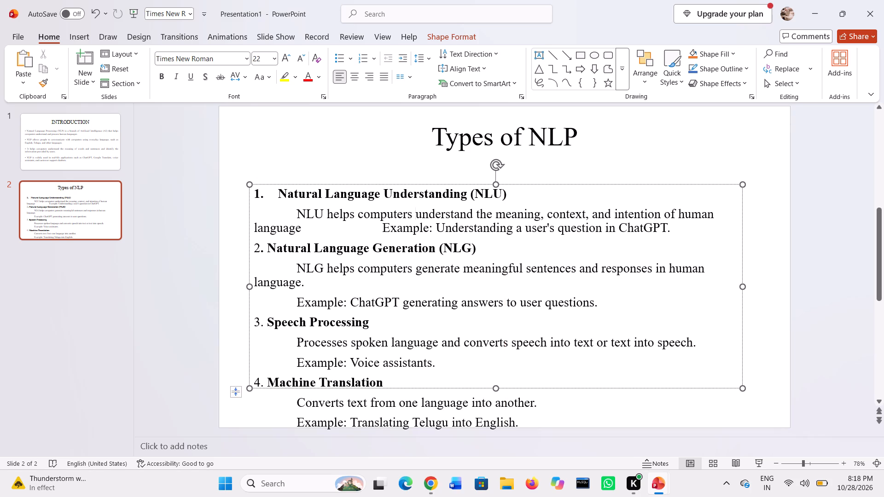
drag(400, 184, 385, 168)
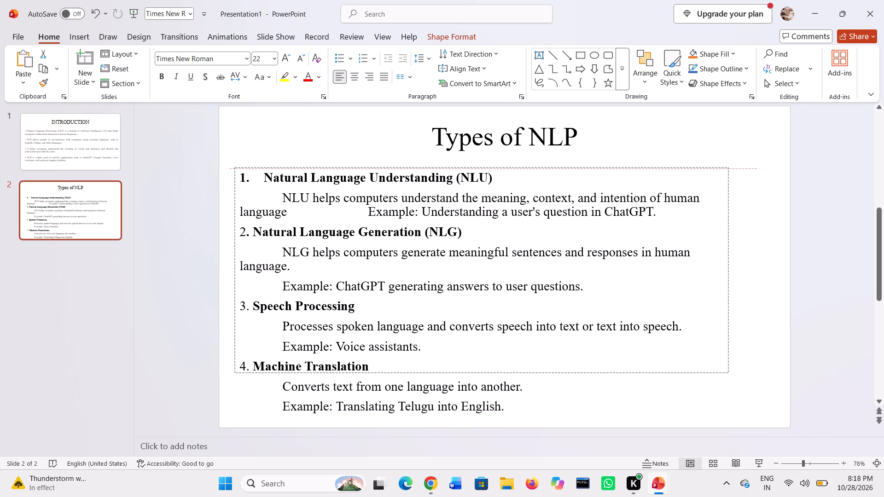
drag(385, 168, 384, 163)
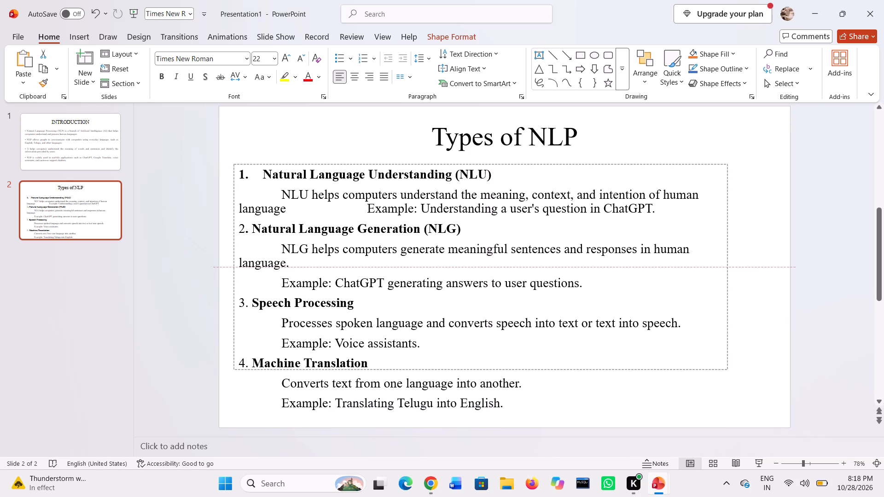
drag(384, 163, 385, 163)
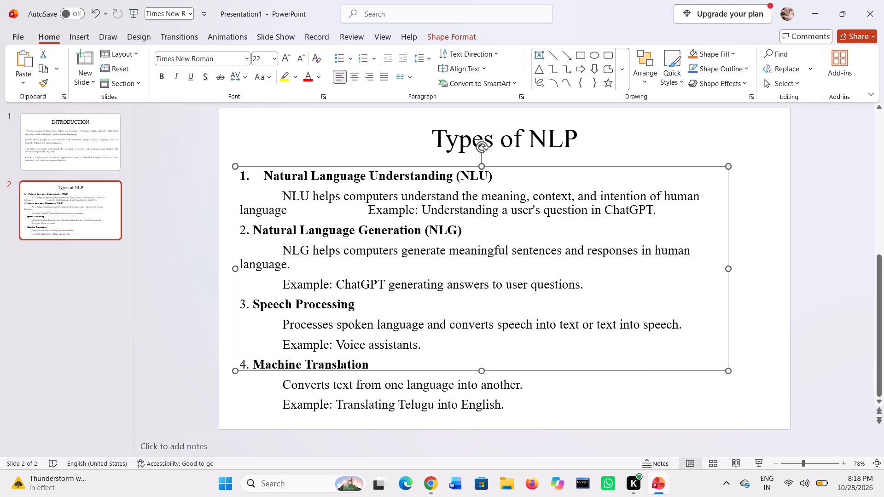
click(183, 239)
Select the "Types of NLP" slide as a whole.
click(116, 243)
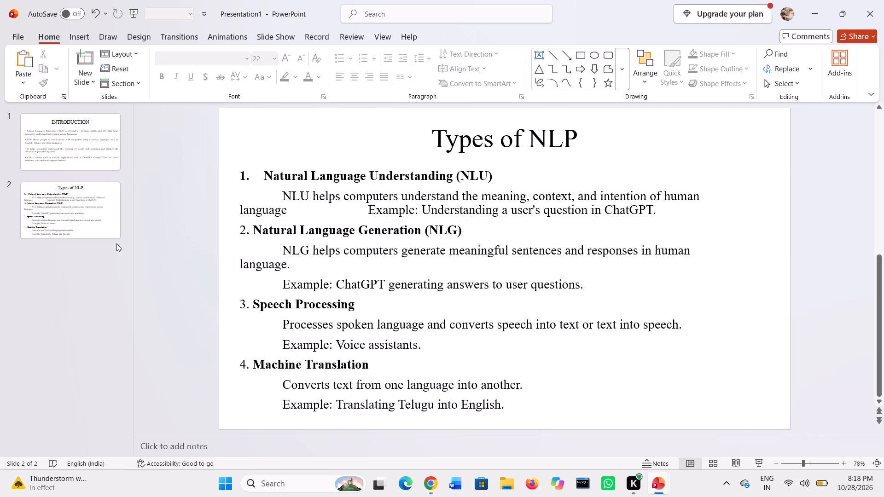
click(101, 222)
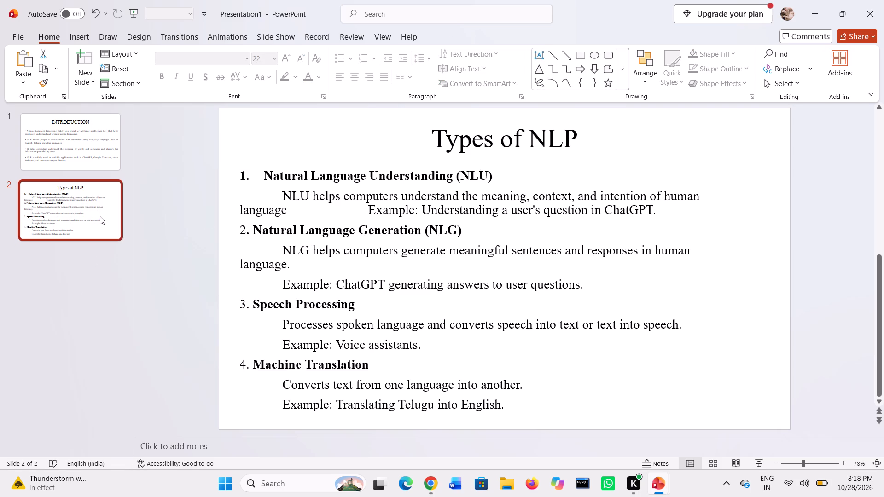
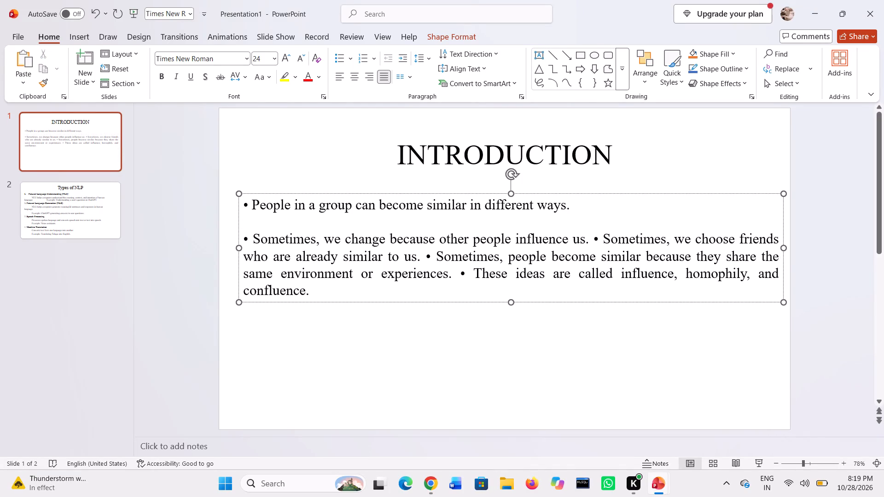
Split the run-on text of the INTRODUCTION slide so each bullet point starts its own paragraph, with a blank line between them.
click(592, 239)
key(Return)
key(Return)
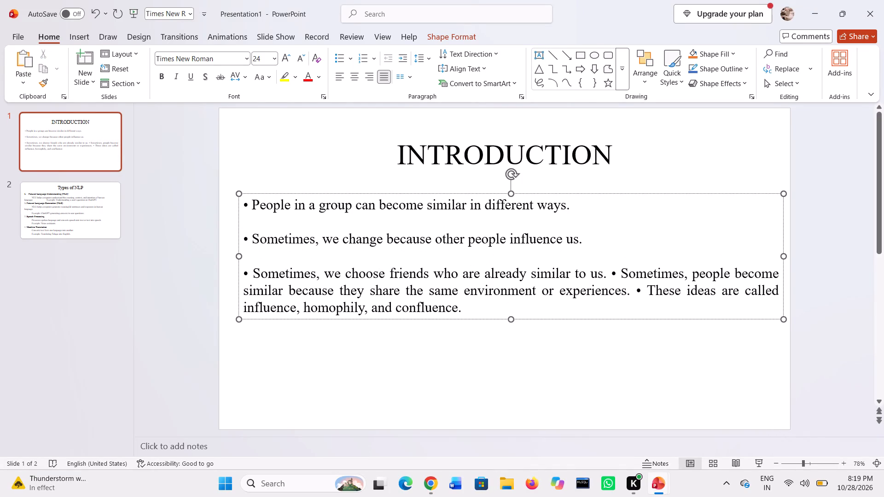
click(611, 275)
key(Return)
key(Return)
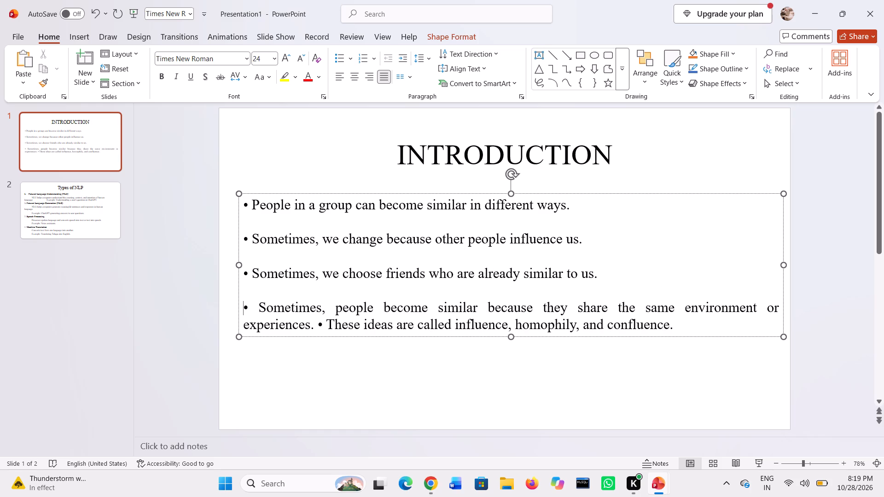
click(317, 325)
key(Return)
key(Return)
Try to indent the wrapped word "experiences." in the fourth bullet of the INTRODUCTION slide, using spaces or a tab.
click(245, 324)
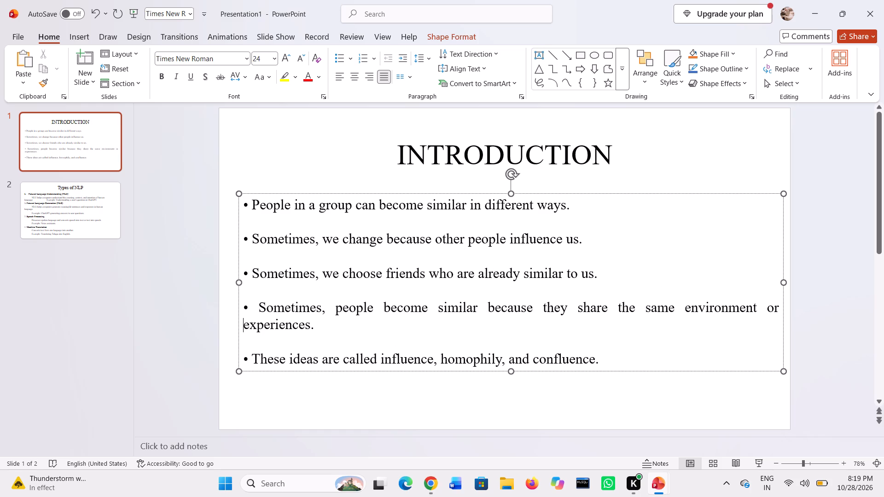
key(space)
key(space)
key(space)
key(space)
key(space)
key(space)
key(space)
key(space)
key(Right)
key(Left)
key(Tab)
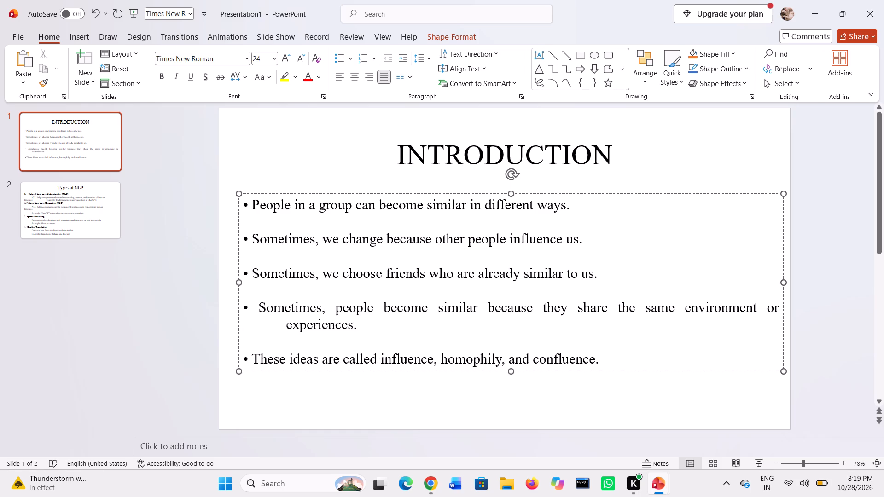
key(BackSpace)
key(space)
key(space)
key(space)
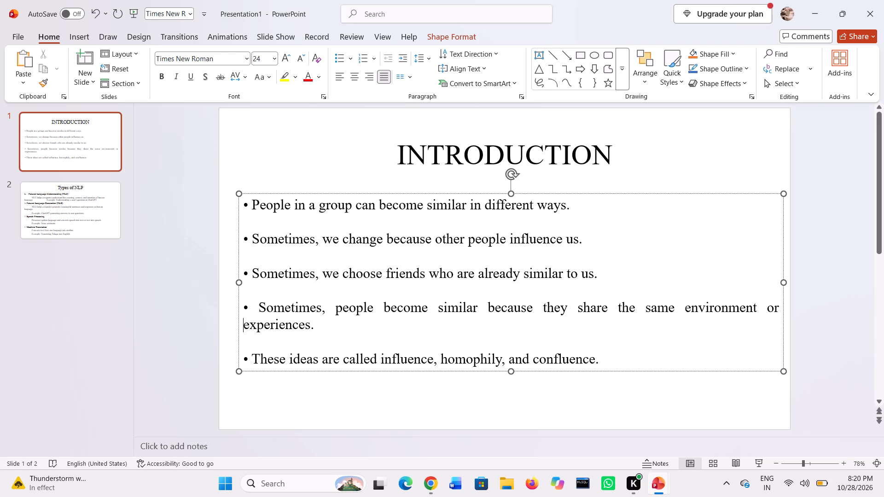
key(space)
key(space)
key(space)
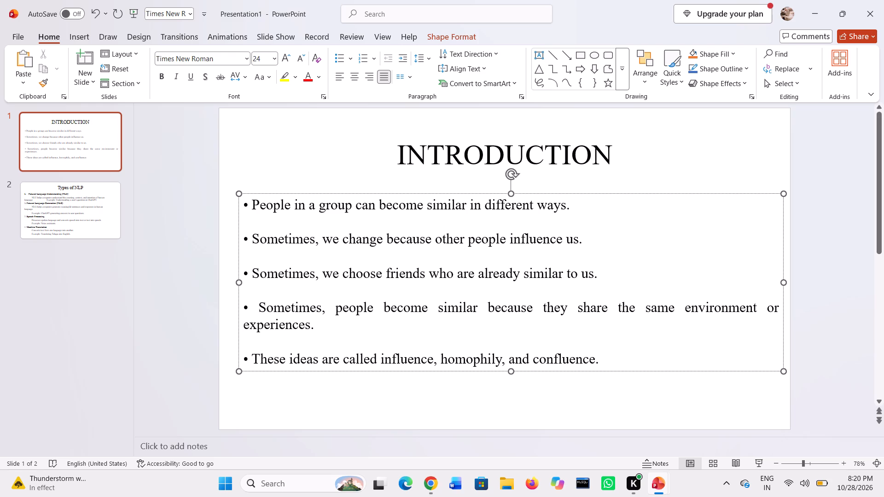
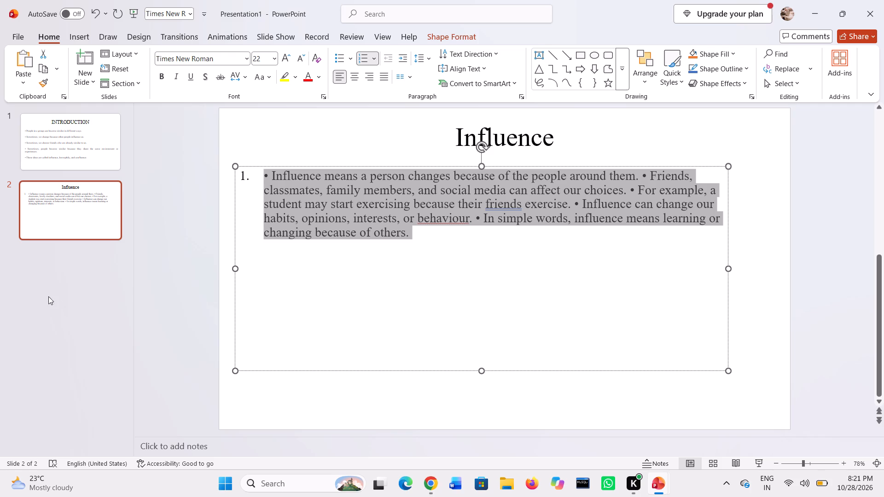
Remove the automatic numbering from the body text of the Influence slide.
click(249, 180)
click(251, 179)
key(BackSpace)
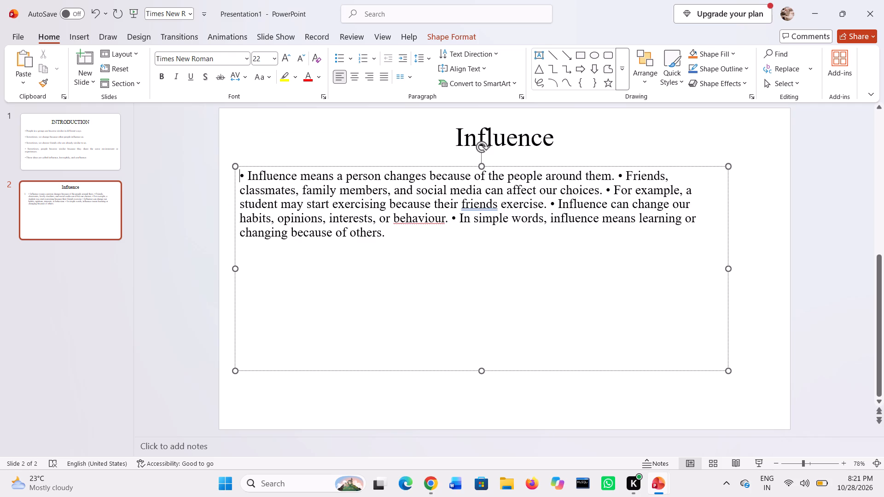
Split the run-on body text of the Influence slide so each of the five bullet points starts its own paragraph.
click(618, 178)
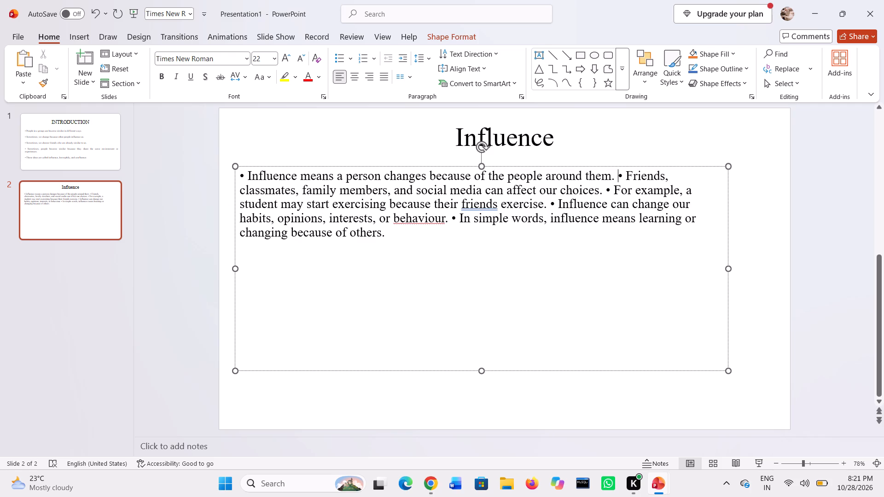
key(Return)
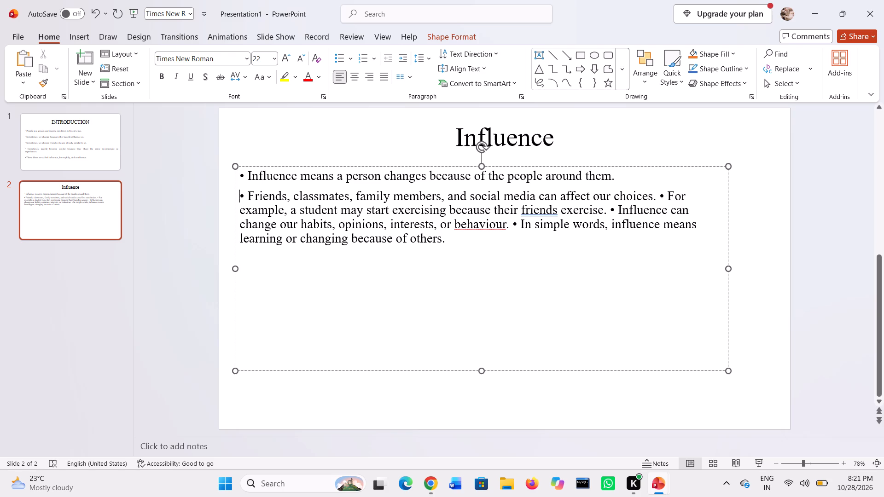
click(659, 198)
key(Return)
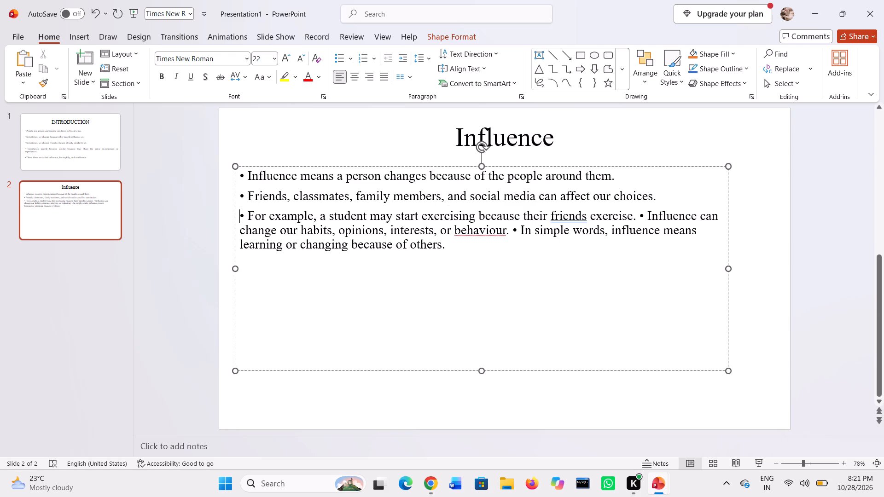
click(640, 217)
key(Return)
click(596, 236)
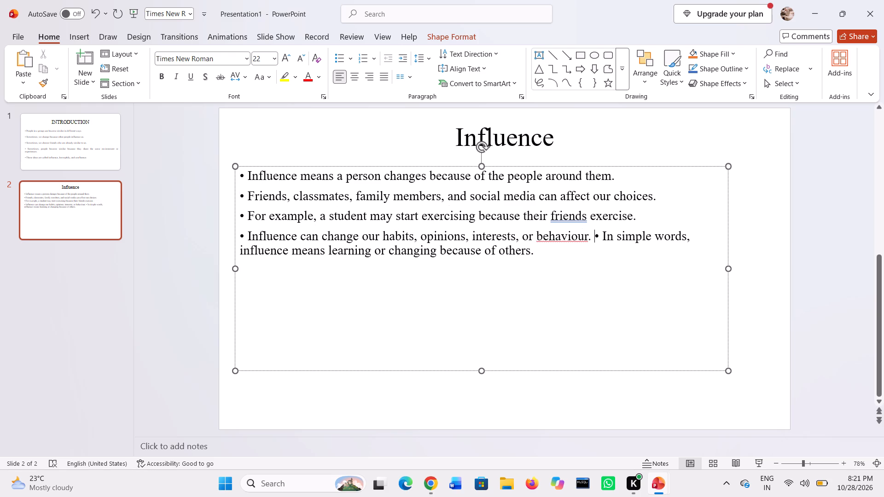
key(Return)
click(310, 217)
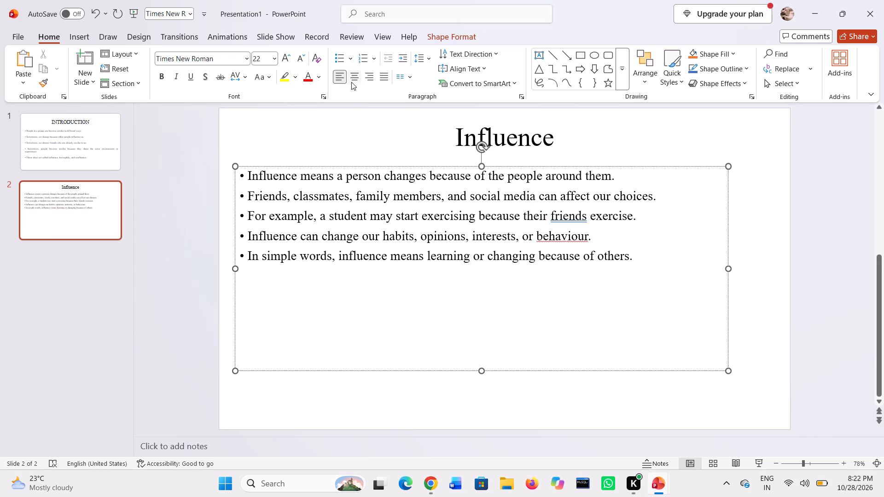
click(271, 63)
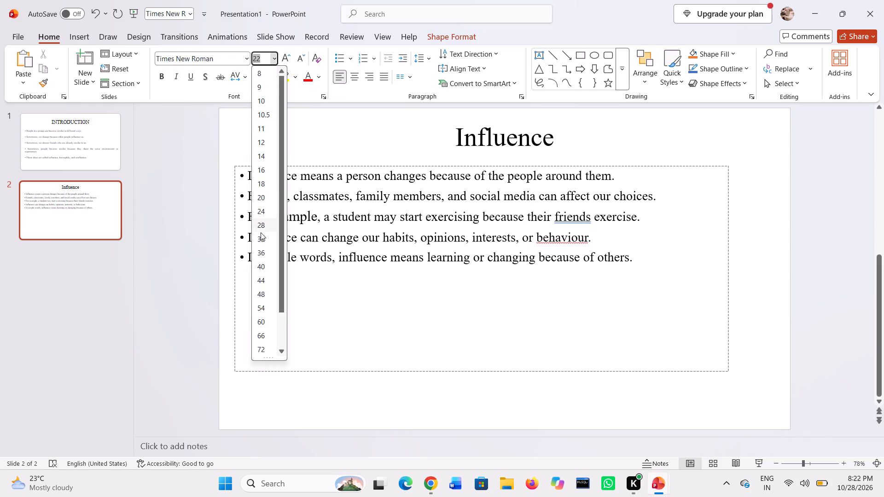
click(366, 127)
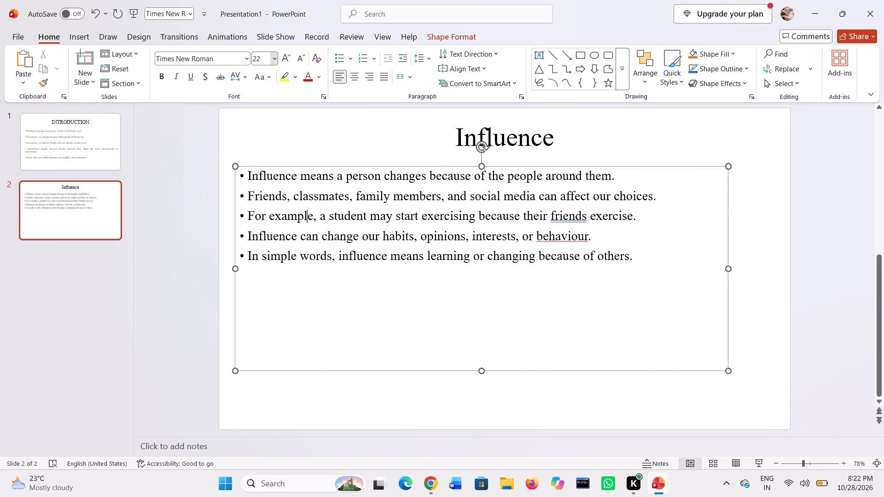
Set the font size of all the bullet text on the Influence slide to 24.
click(354, 208)
key(ctrl+a)
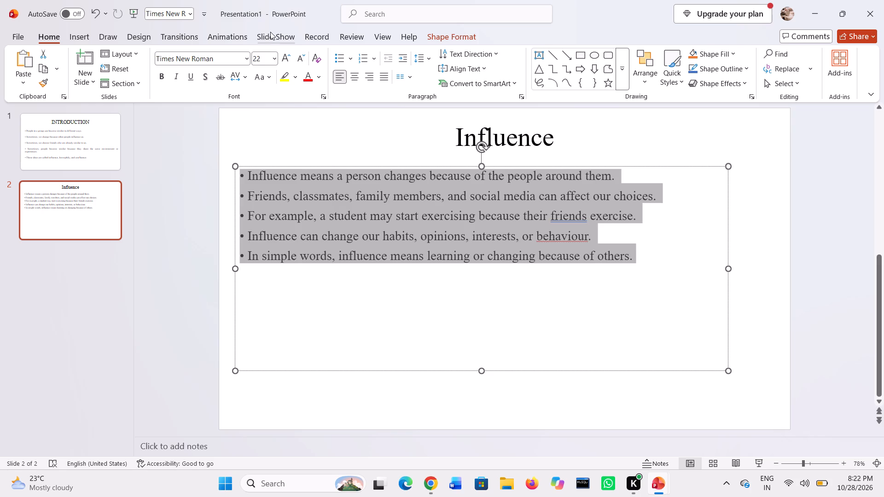
click(273, 60)
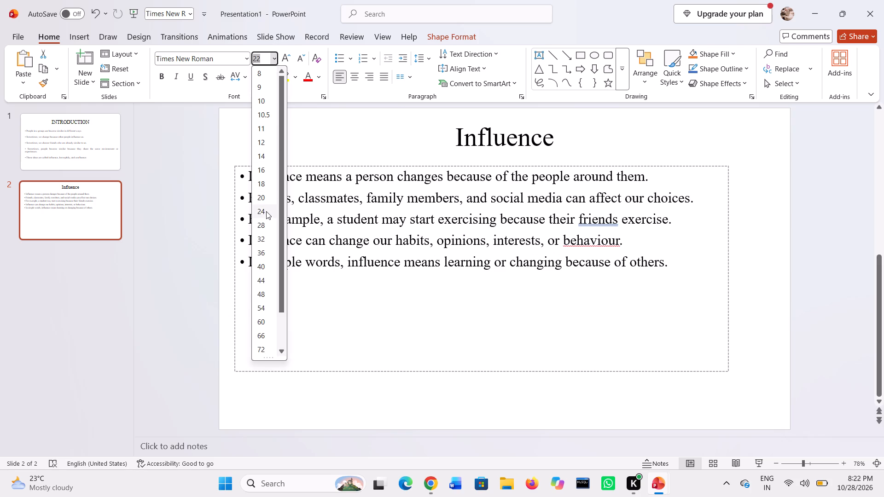
click(265, 216)
click(347, 208)
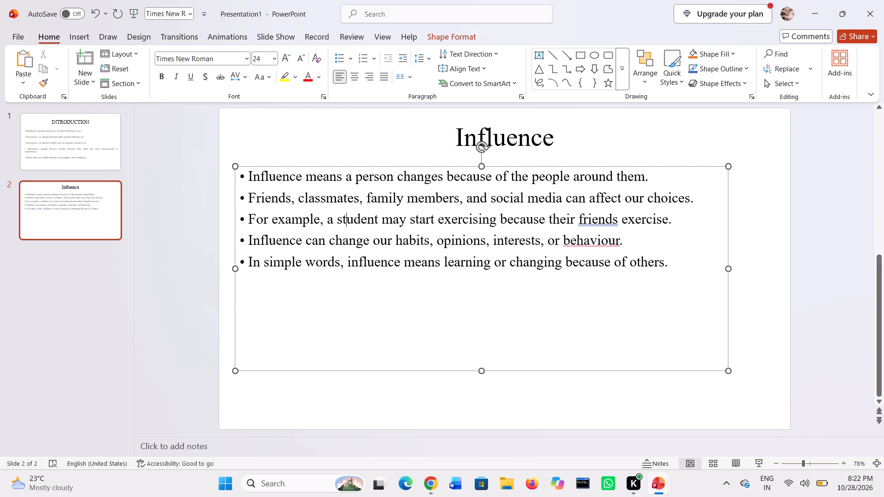
Shift the bullet text box on the Influence slide down and slightly right, and lower the title while keeping it centred.
drag(501, 166, 517, 173)
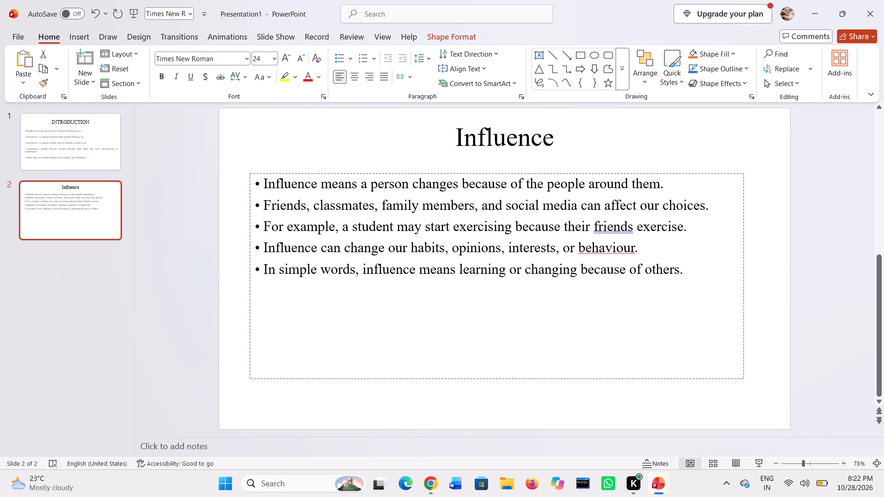
drag(517, 173, 516, 197)
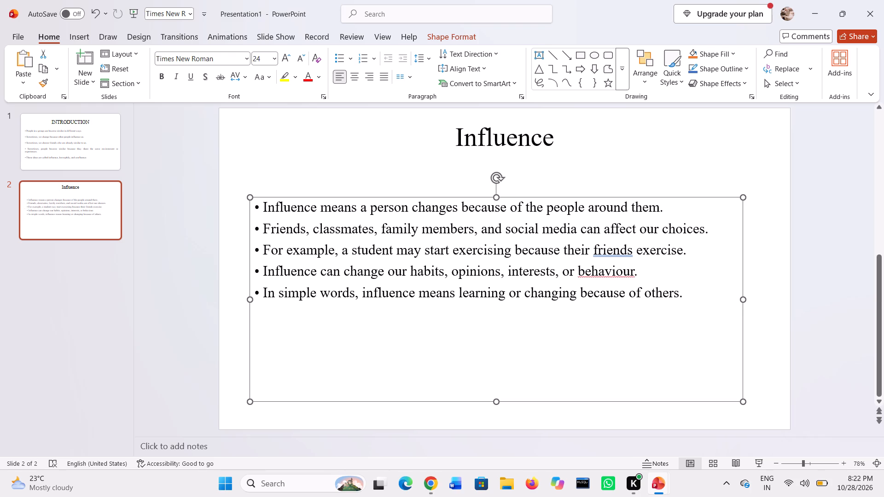
click(499, 139)
drag(490, 162, 490, 174)
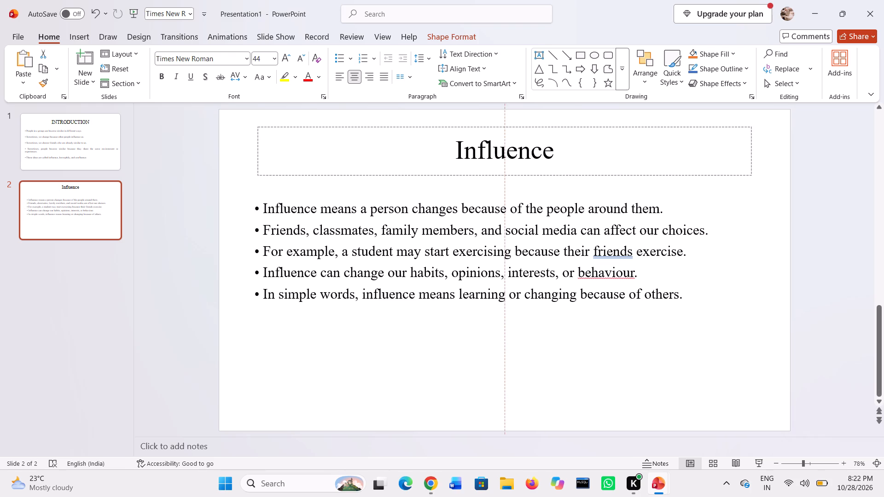
drag(490, 174, 490, 174)
click(225, 277)
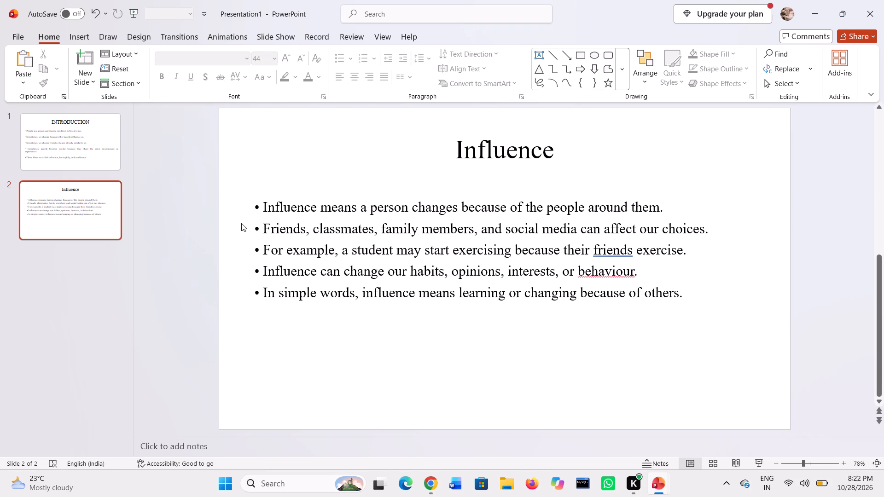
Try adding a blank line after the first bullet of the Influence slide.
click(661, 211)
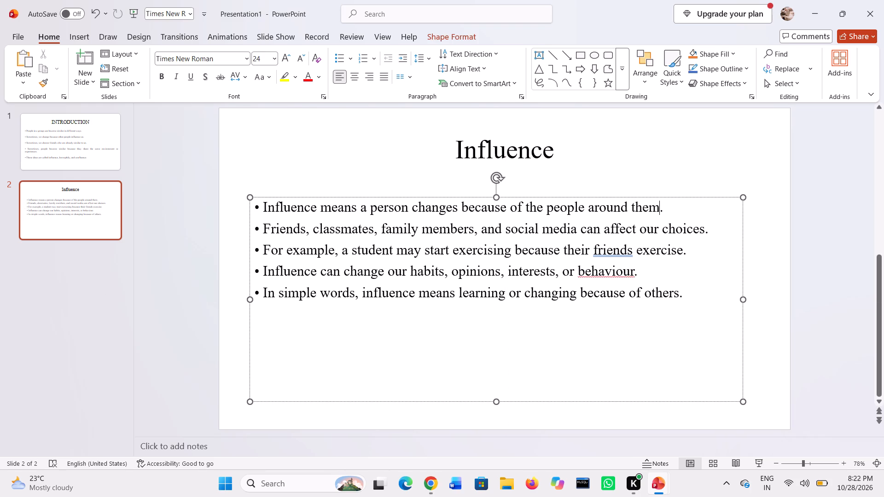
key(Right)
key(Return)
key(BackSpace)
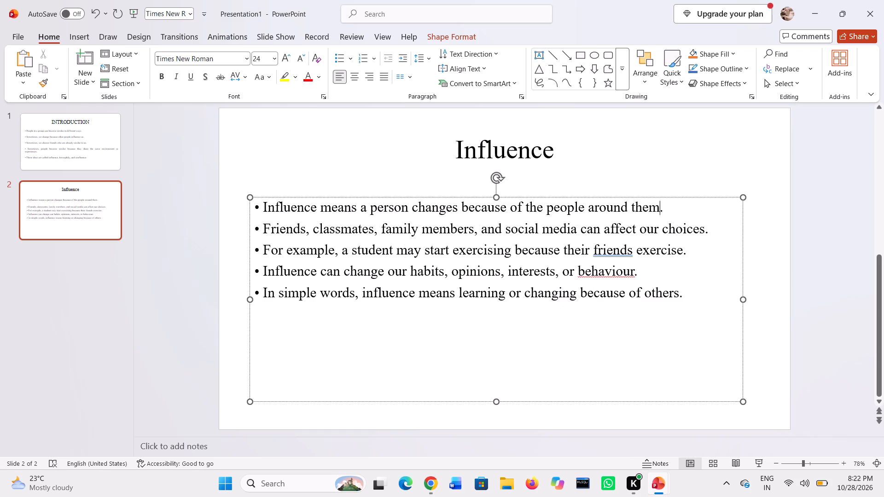
Set the line spacing of all the bullet text on the Influence slide to 2.0.
click(308, 273)
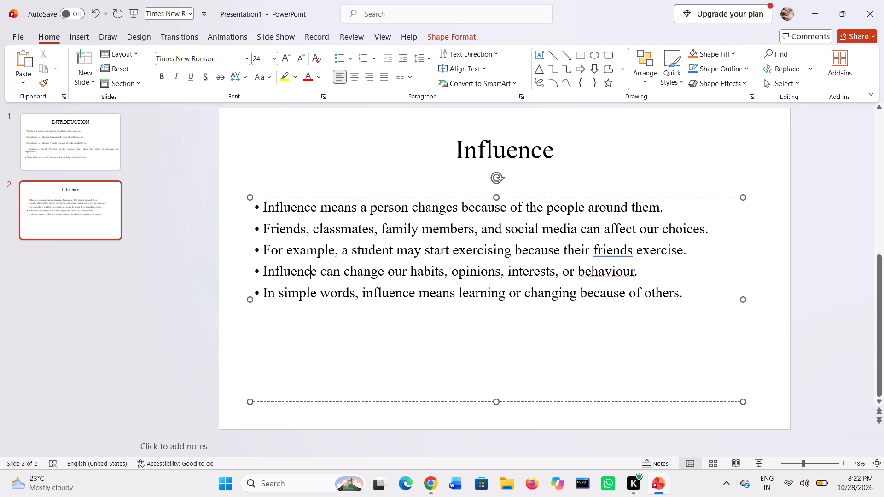
key(ctrl+a)
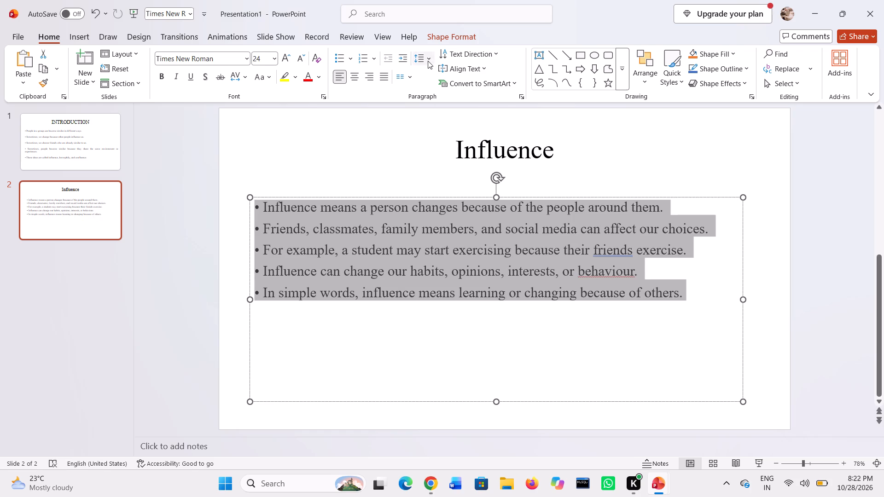
click(428, 60)
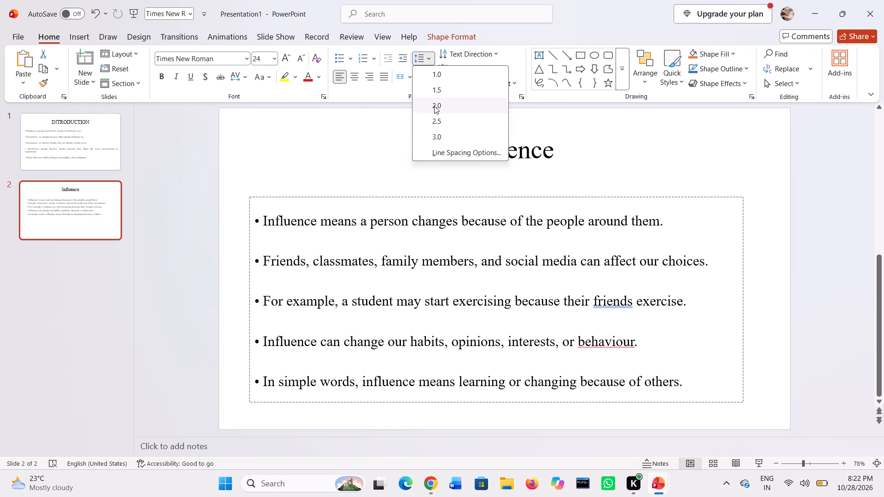
click(434, 106)
click(251, 181)
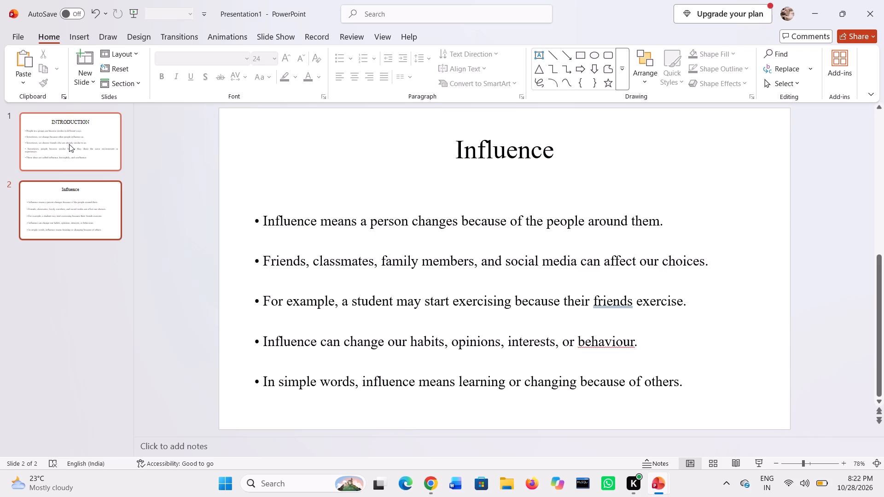
Compare with the INTRODUCTION slide's layout, and move the Influence bullet text box up closer beneath its title.
click(68, 142)
click(90, 208)
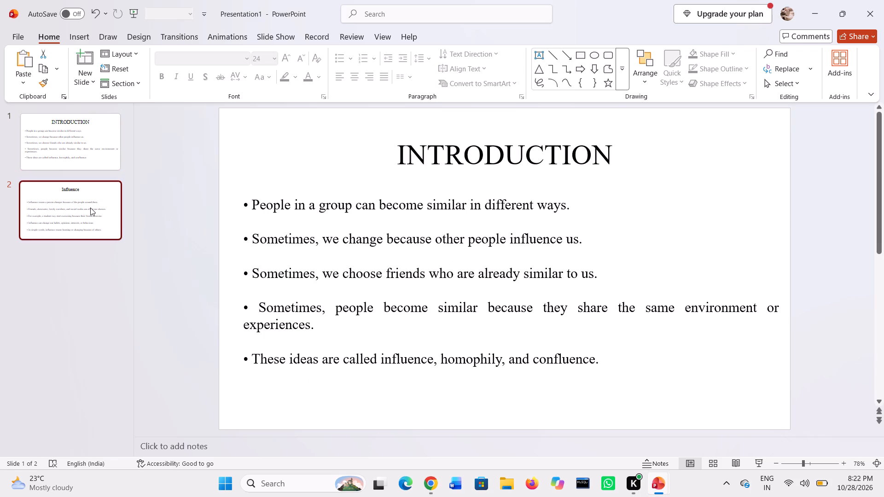
click(276, 235)
drag(308, 198, 299, 185)
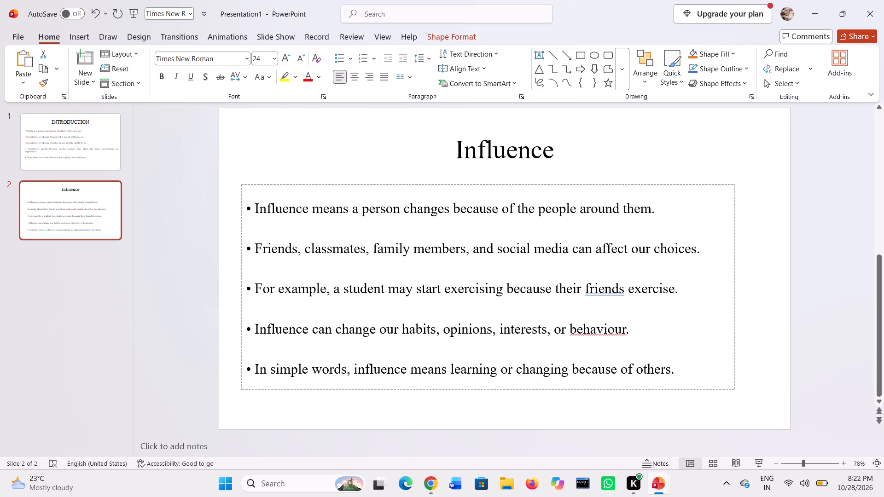
drag(299, 185, 307, 177)
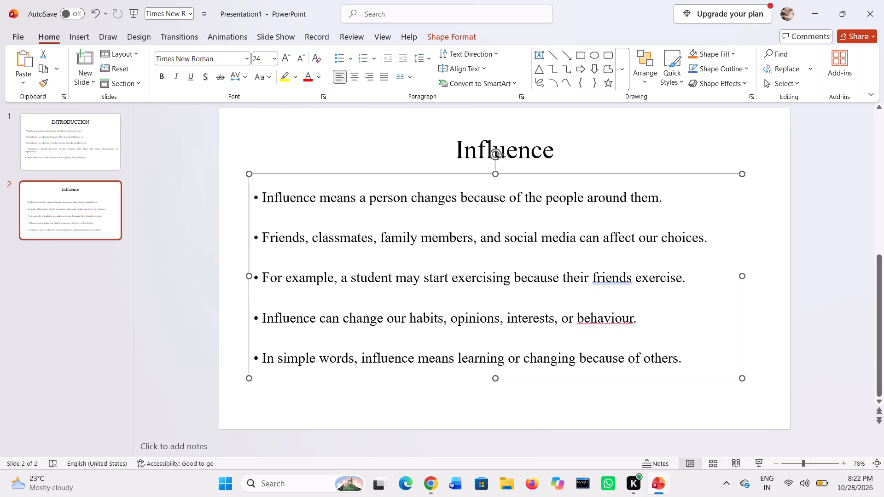
Start adding a new slide after the Influence slide by bringing up the available slide layouts.
click(73, 223)
click(85, 72)
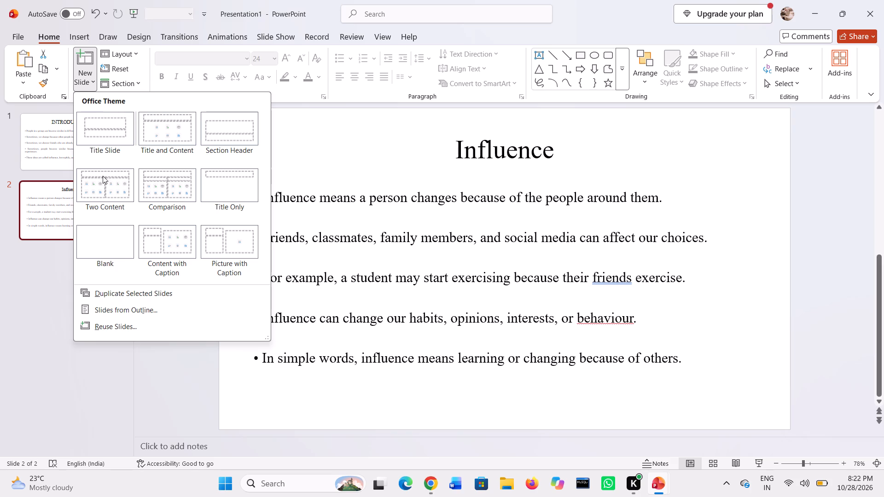
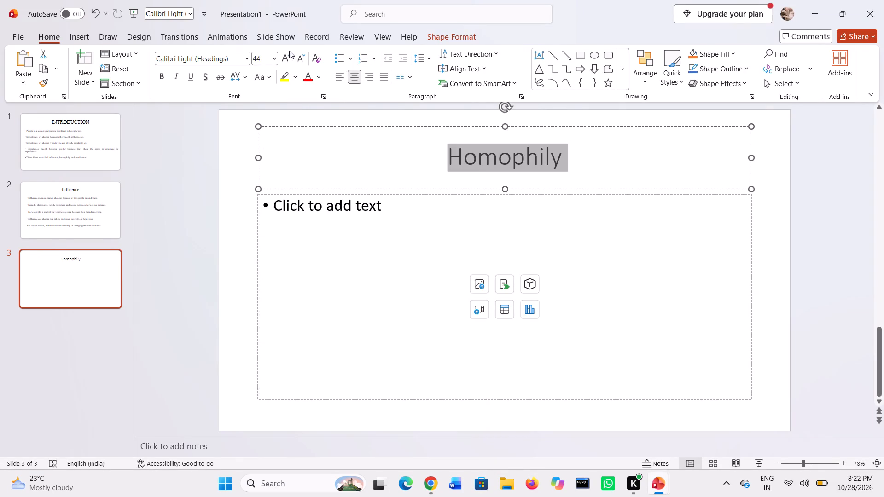
Change the font of the Homophily slide's title to Times New Roman.
click(236, 57)
text(time)
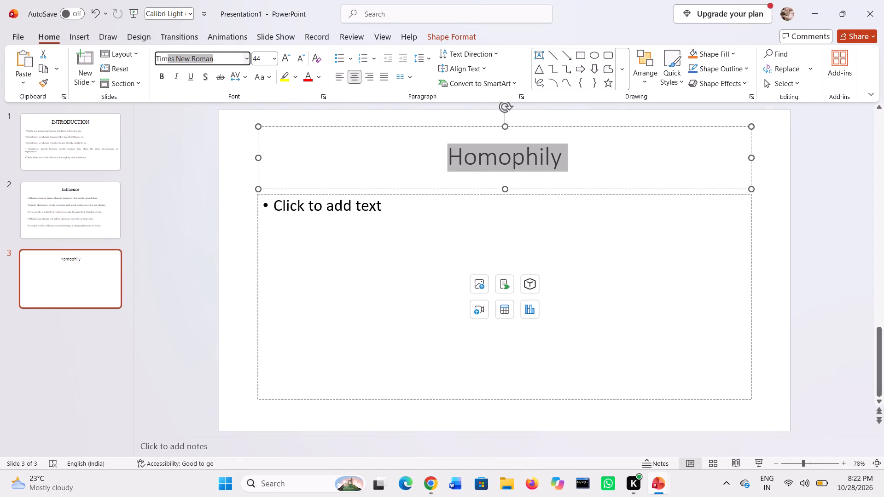
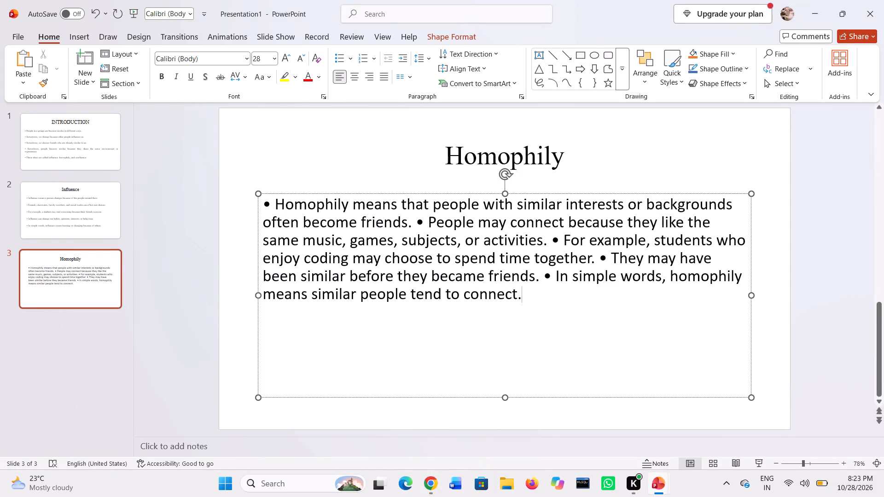
Change the font of all the body text on the Homophily slide to Times New Roman.
key(ctrl+a)
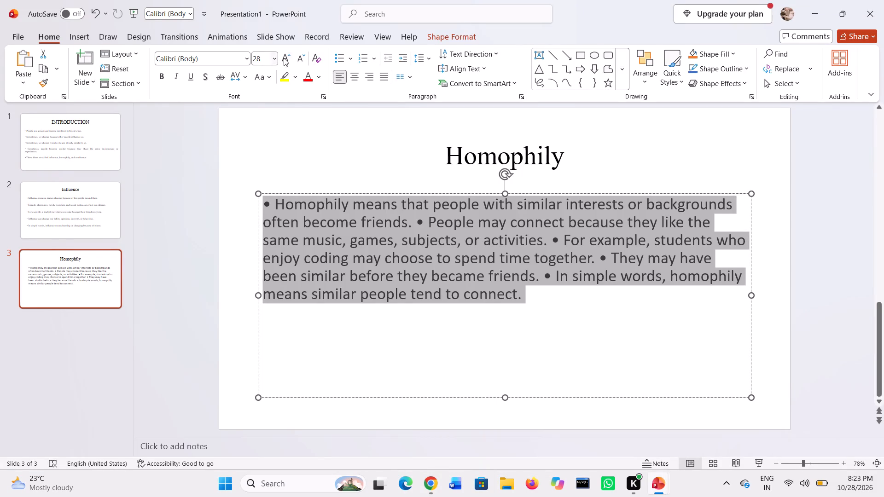
click(217, 59)
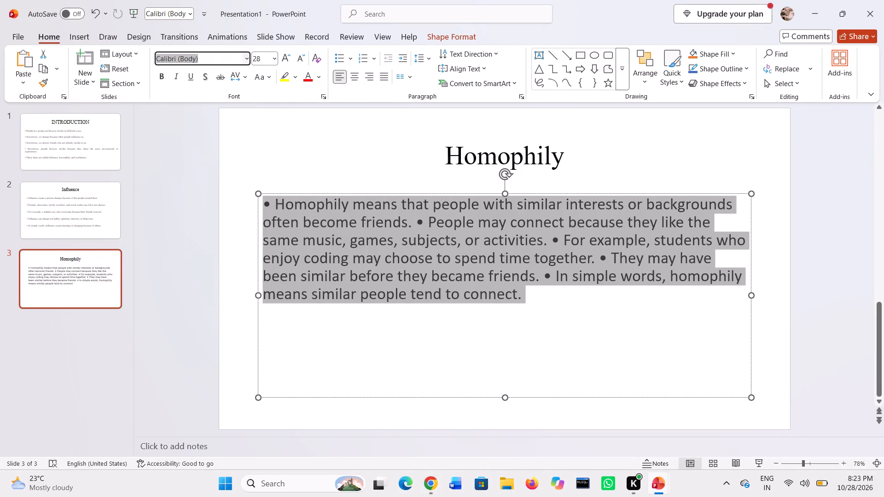
text(time)
key(Return)
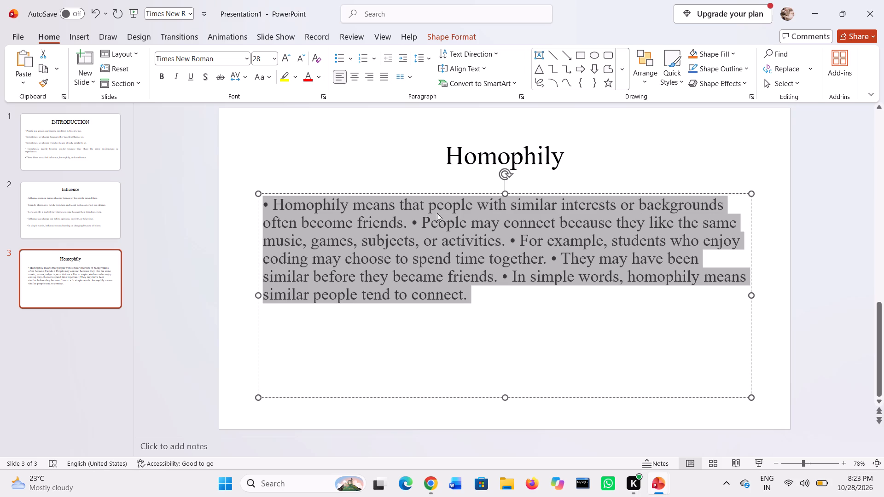
Break the Homophily body text so the bullets starting "People may connect", "For example" and "They may have been" each begin a new line.
click(413, 221)
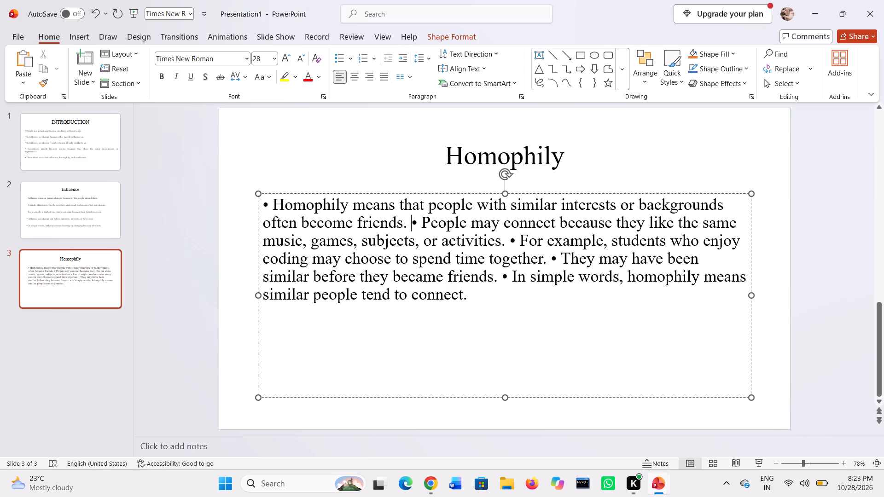
key(shift+Return)
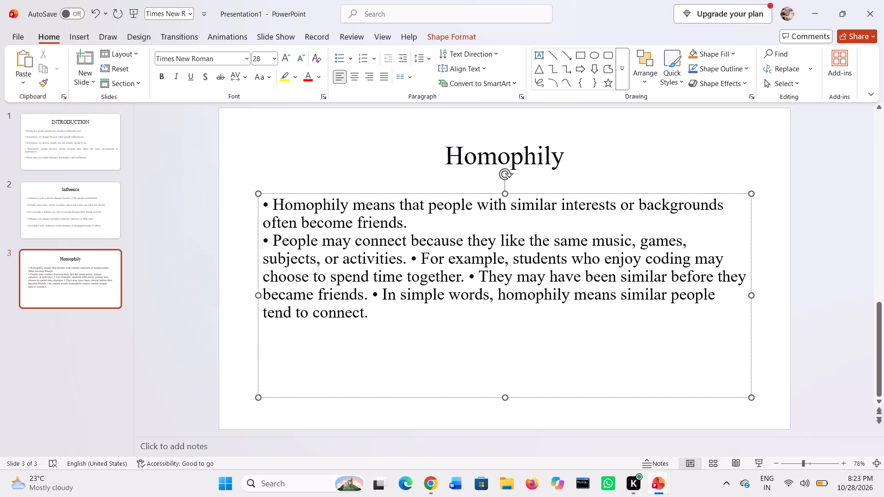
click(408, 260)
click(411, 261)
key(Return)
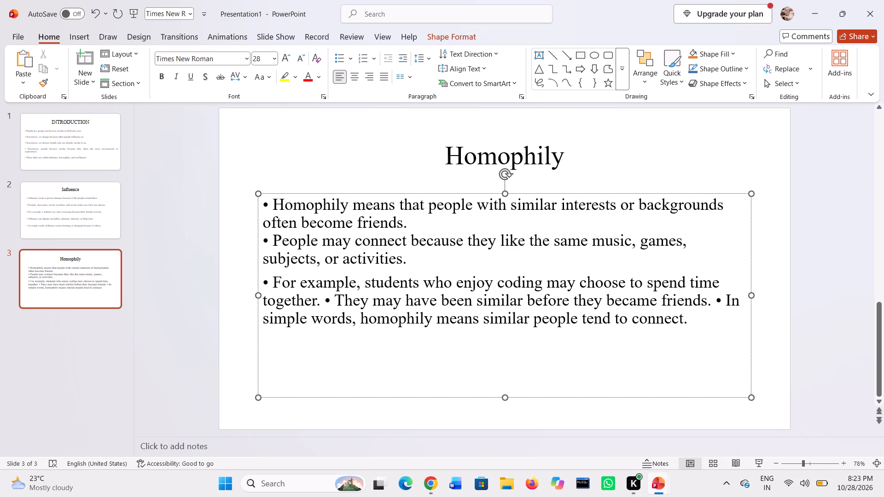
click(323, 301)
key(Return)
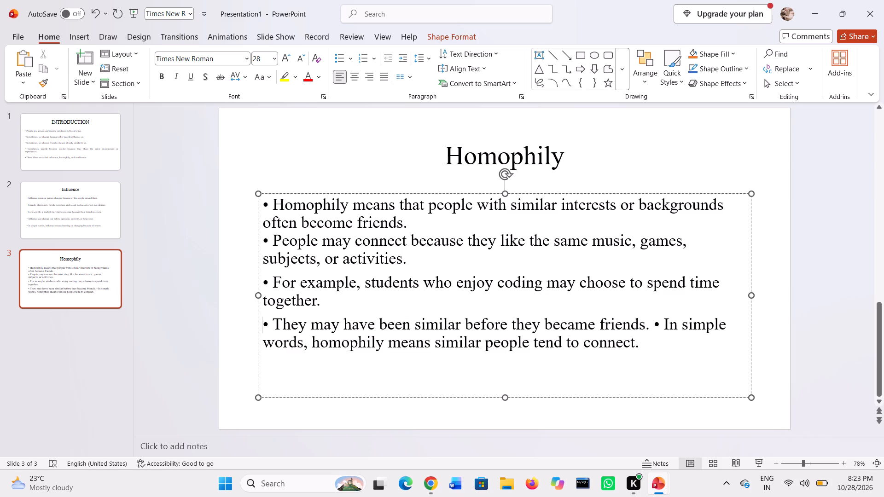
Set the line spacing of all the Homophily body text to 1.5.
click(364, 223)
key(ctrl+a)
key(ctrl+s)
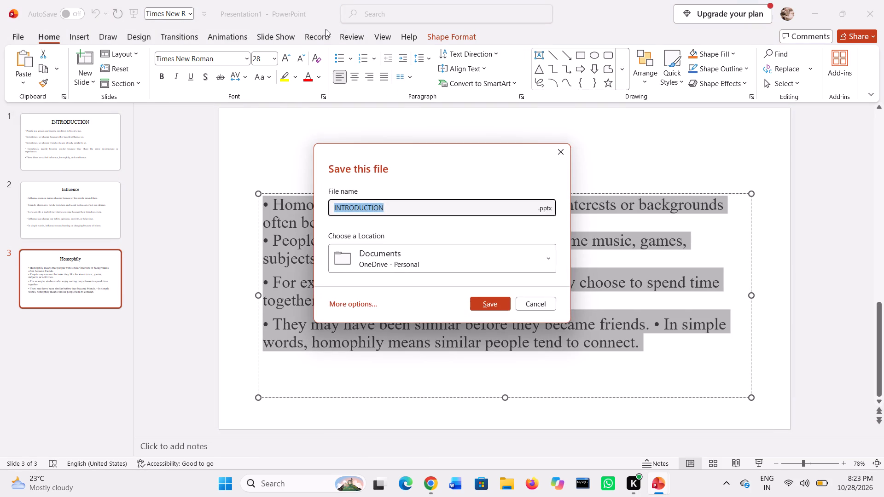
click(560, 153)
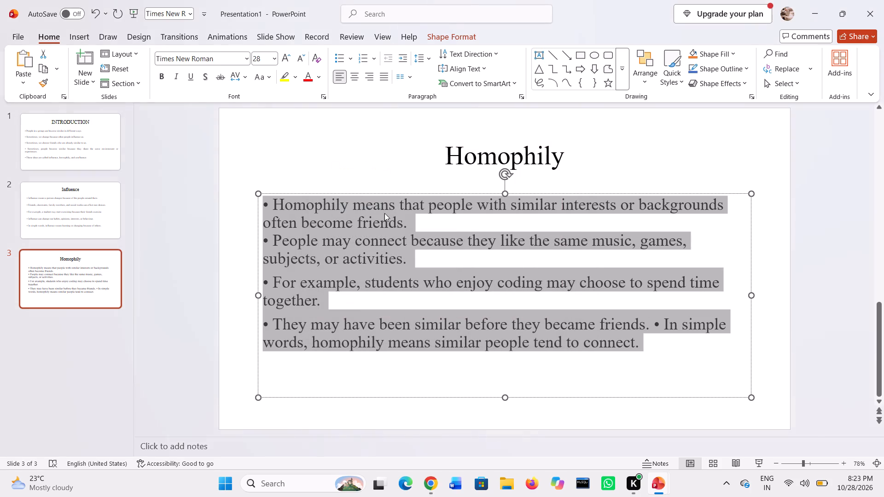
click(430, 57)
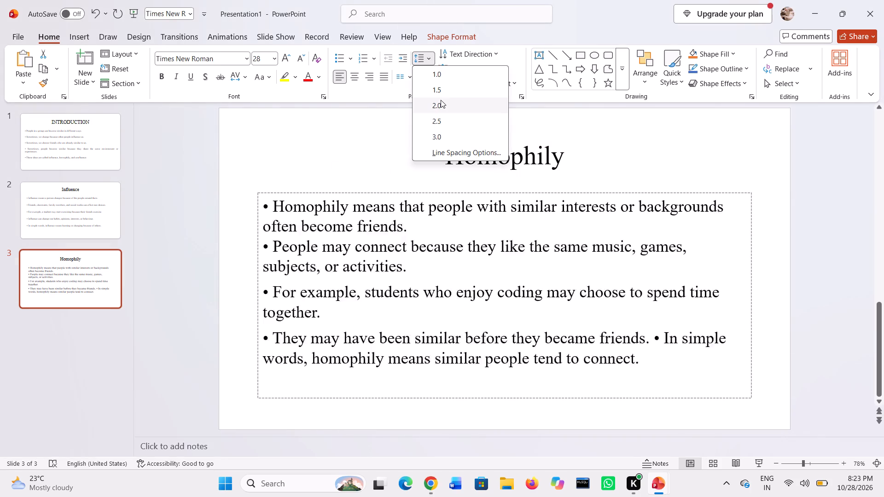
click(441, 92)
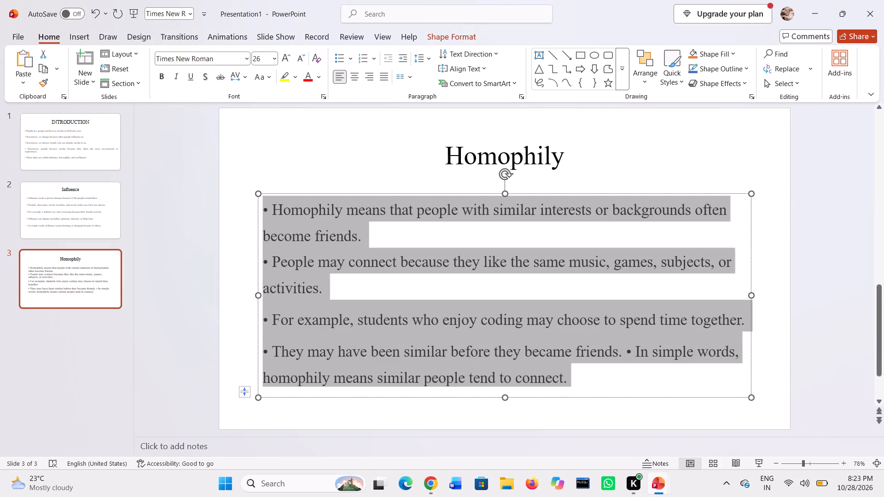
Move the Homophily slide's body text box slightly upward and toward the slide's left edge.
click(316, 274)
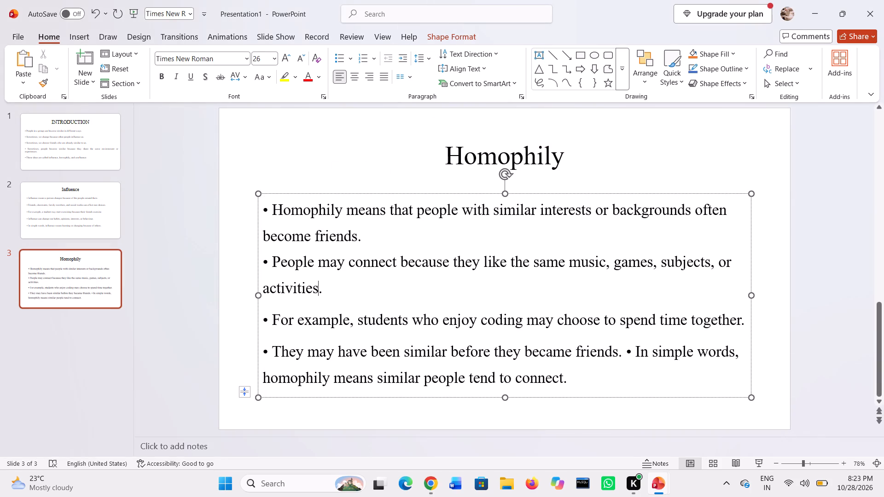
drag(433, 202, 427, 189)
click(427, 189)
drag(419, 192, 399, 189)
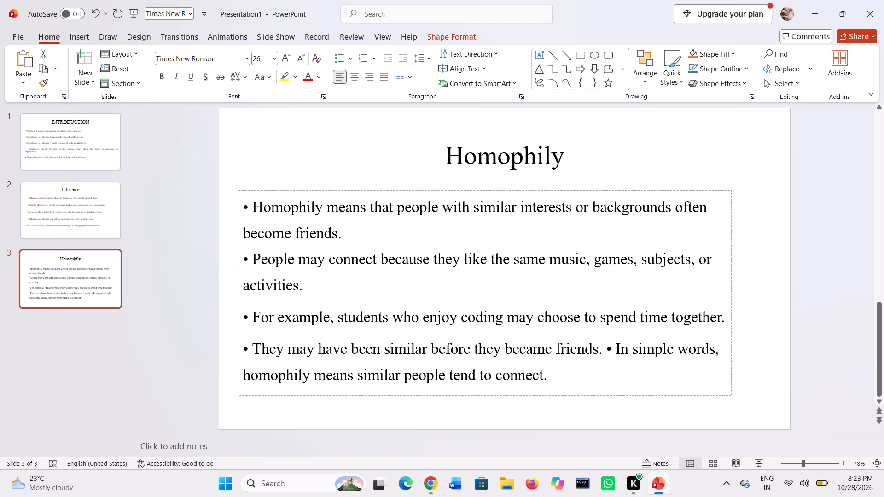
drag(399, 189, 403, 179)
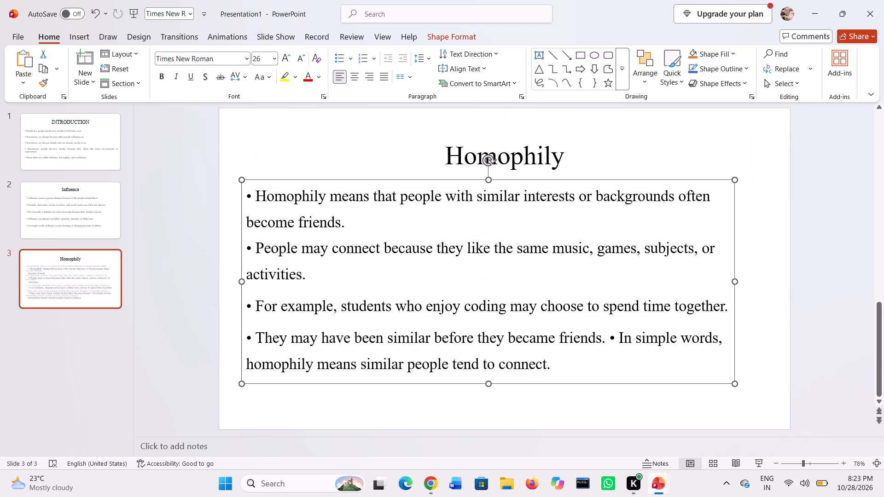
Move the Homophily title up toward the slide's top edge, clear of the body text box.
click(454, 161)
drag(459, 127, 458, 111)
click(370, 255)
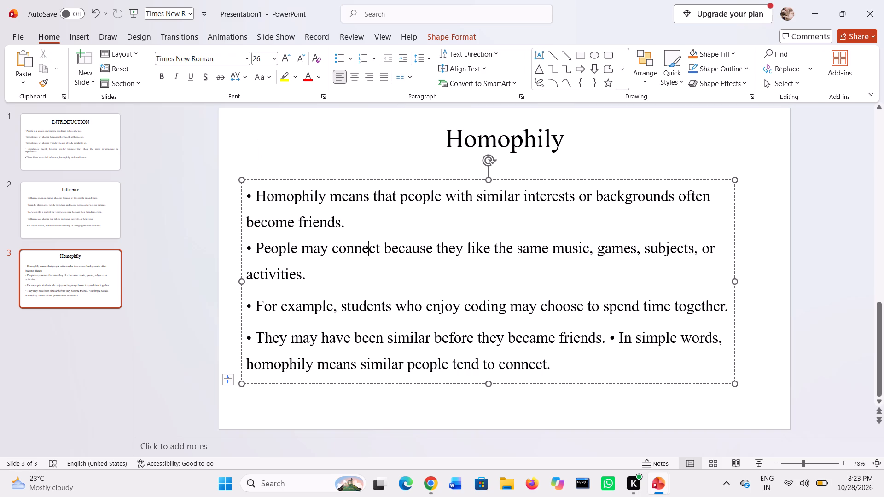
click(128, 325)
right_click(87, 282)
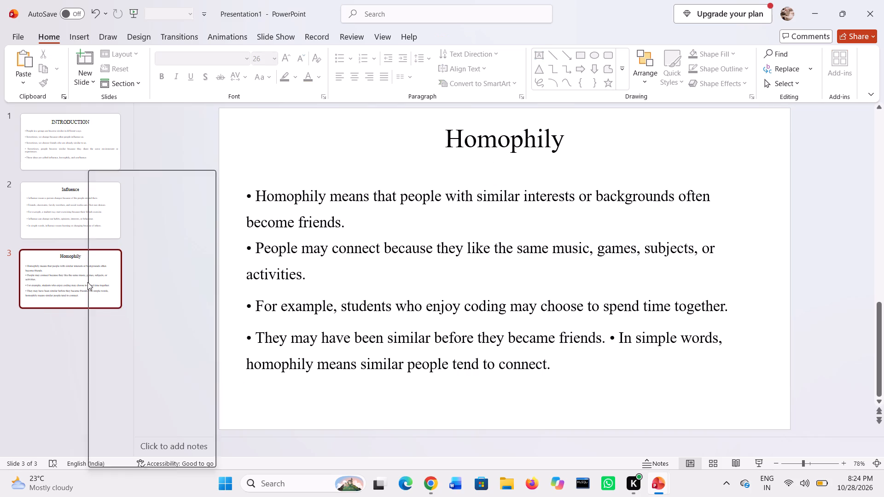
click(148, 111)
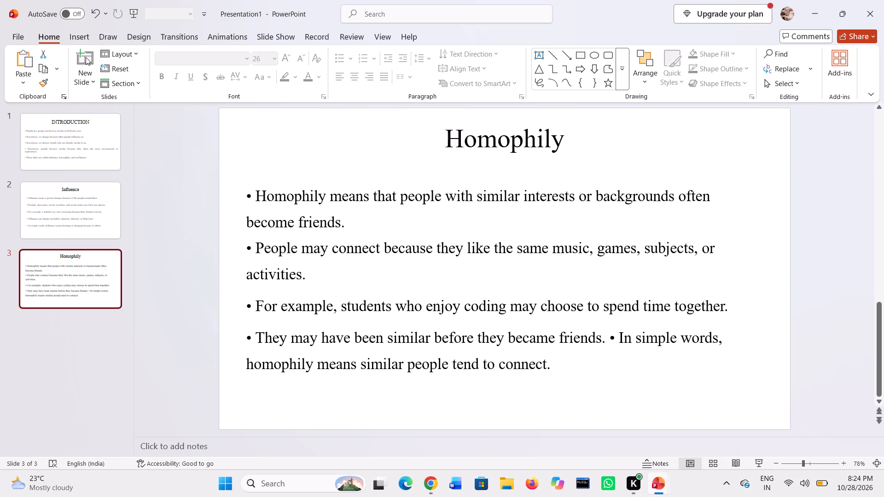
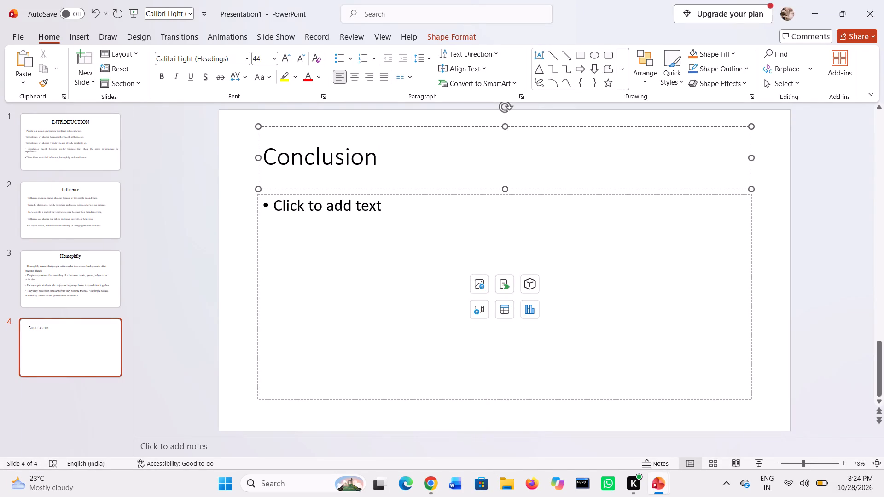
Set the "Conclusion" title's font to Times New Roman and centre it horizontally in its text box.
key(ctrl+a)
click(215, 58)
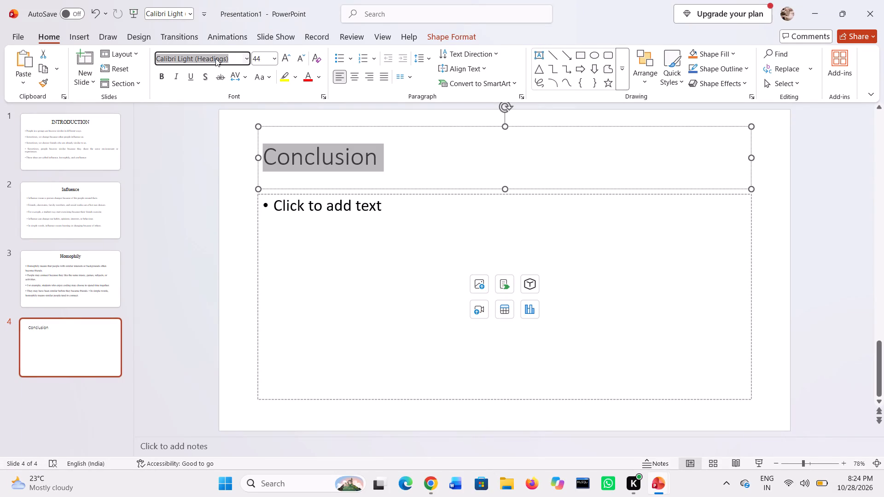
text(time)
key(Return)
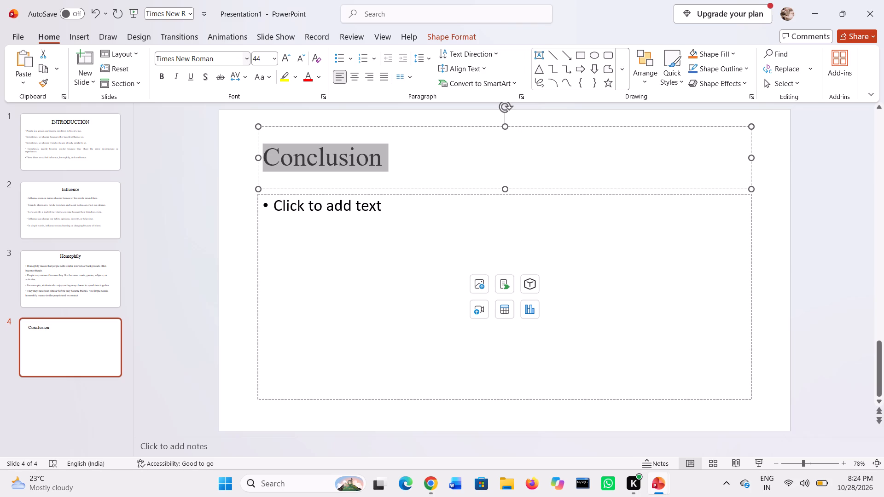
click(355, 77)
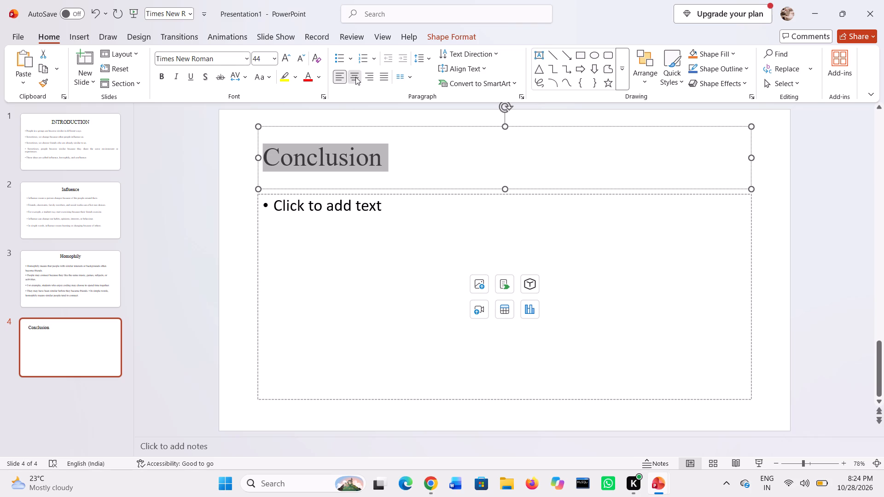
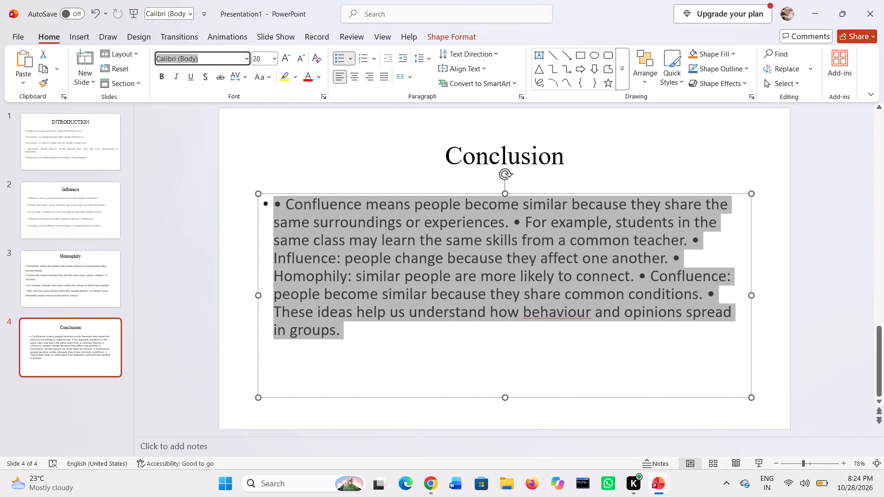
Set the Conclusion slide's body text to Times New Roman.
text(time)
key(Return)
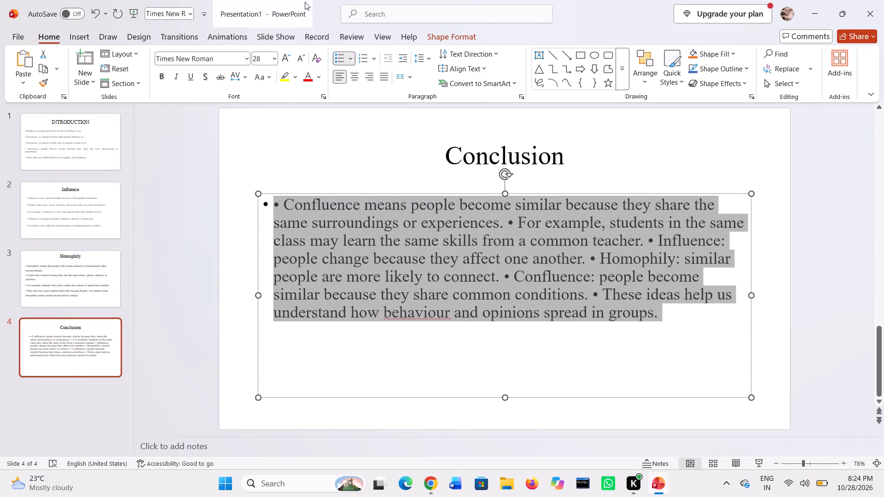
Start a new paragraph at "For example" on the Conclusion slide and remove the duplicate automatic bullets from the first two paragraphs.
click(531, 214)
click(509, 224)
key(Return)
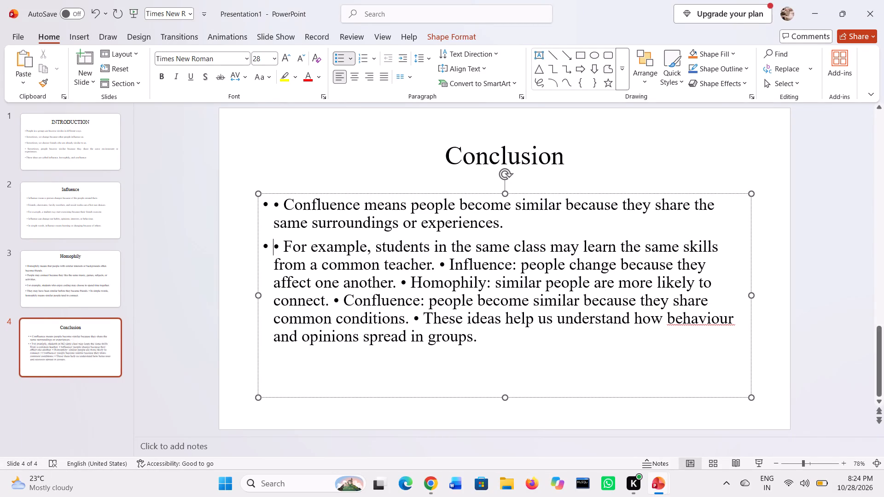
key(BackSpace)
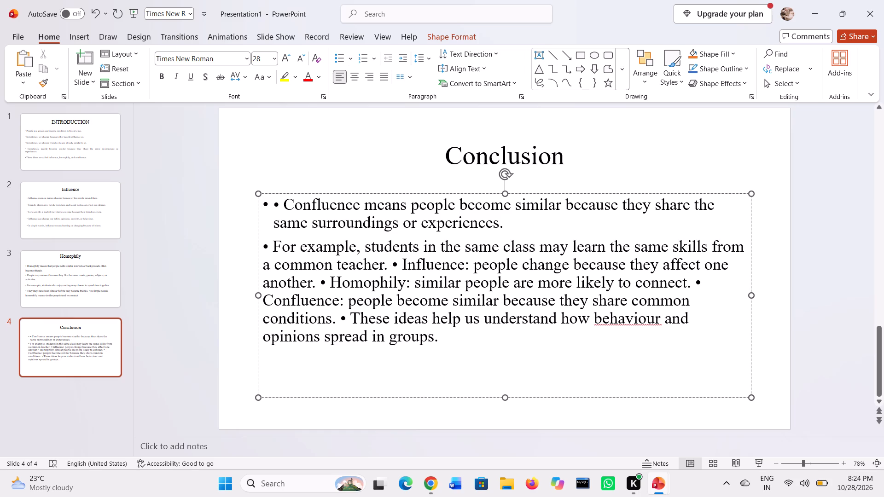
click(271, 209)
key(BackSpace)
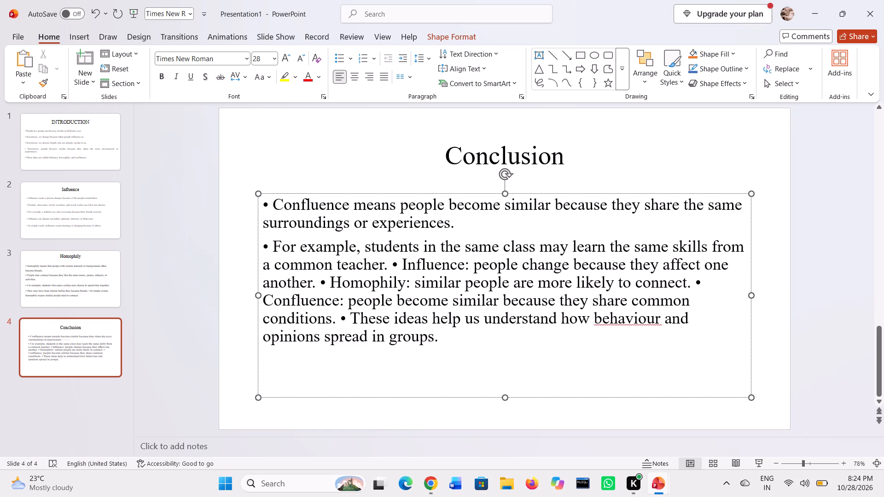
Break the remaining Conclusion text into separate bulleted paragraphs starting at "Influence", "Homophily", "Confluence" and "These ideas".
click(390, 266)
key(4)
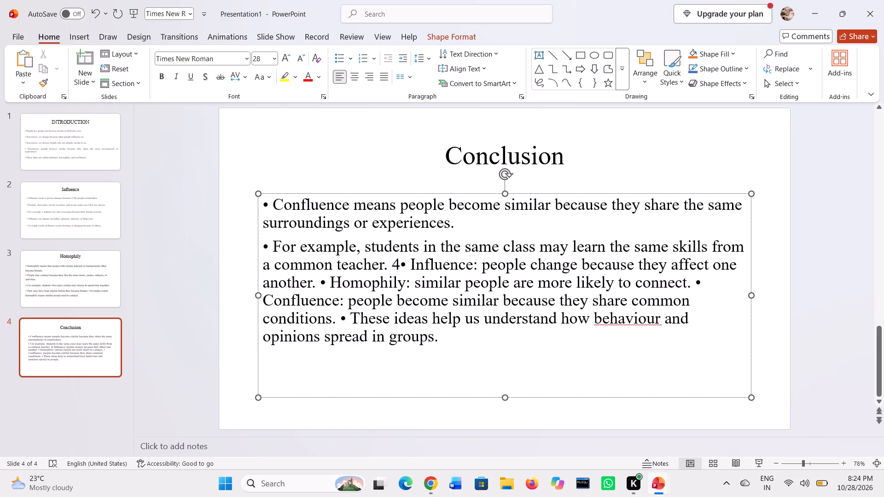
key(BackSpace)
key(Return)
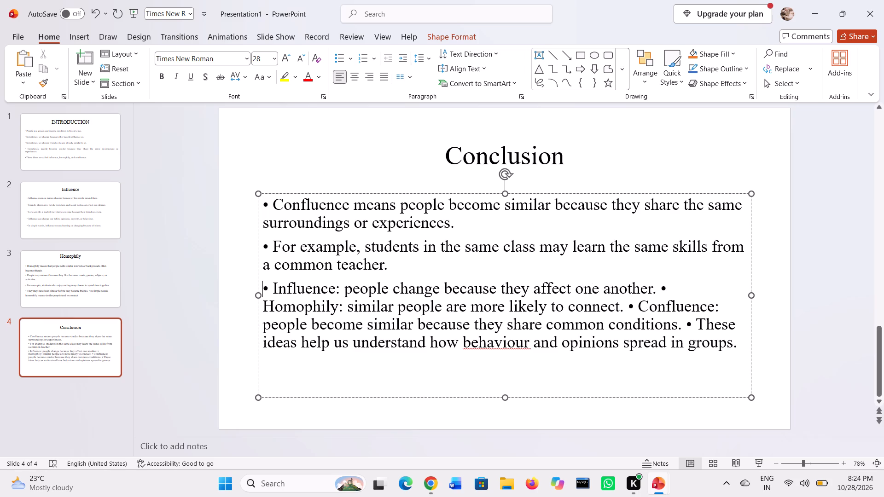
click(660, 290)
key(Return)
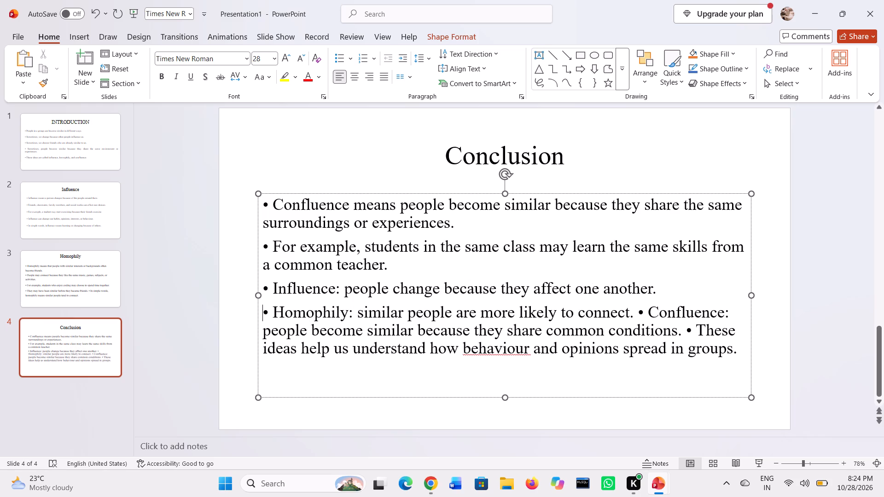
click(636, 315)
key(Right)
key(Return)
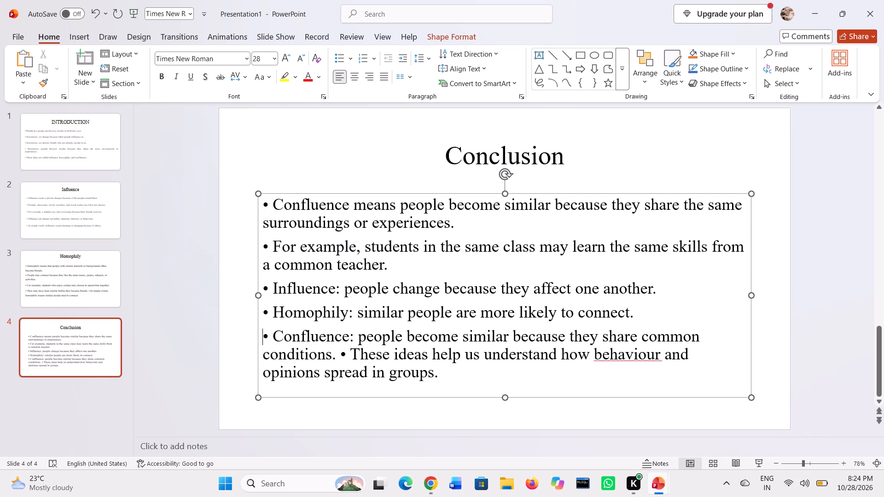
click(341, 353)
key(Return)
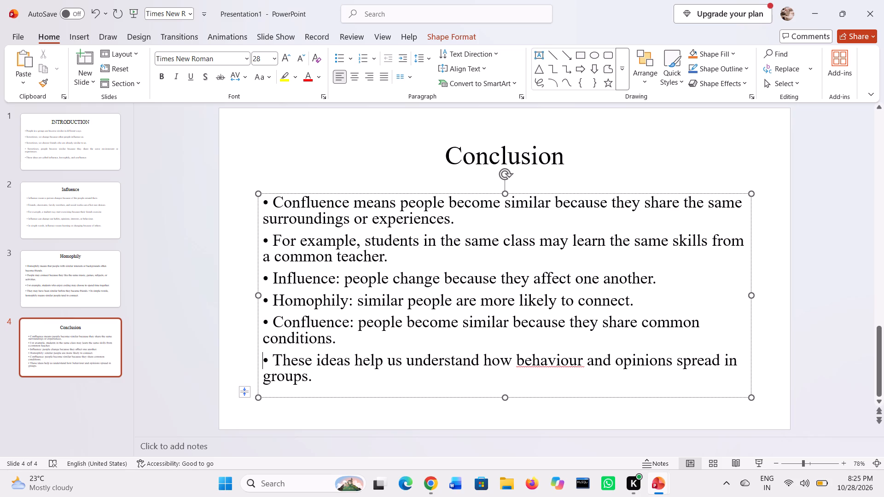
Move the "Conclusion" title box up a little, closer to the slide's upper edge.
click(330, 309)
click(484, 150)
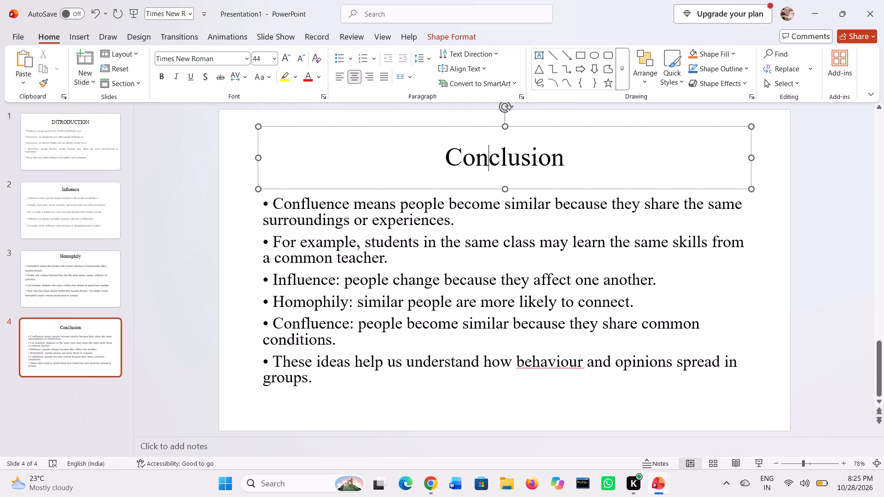
drag(483, 124, 481, 103)
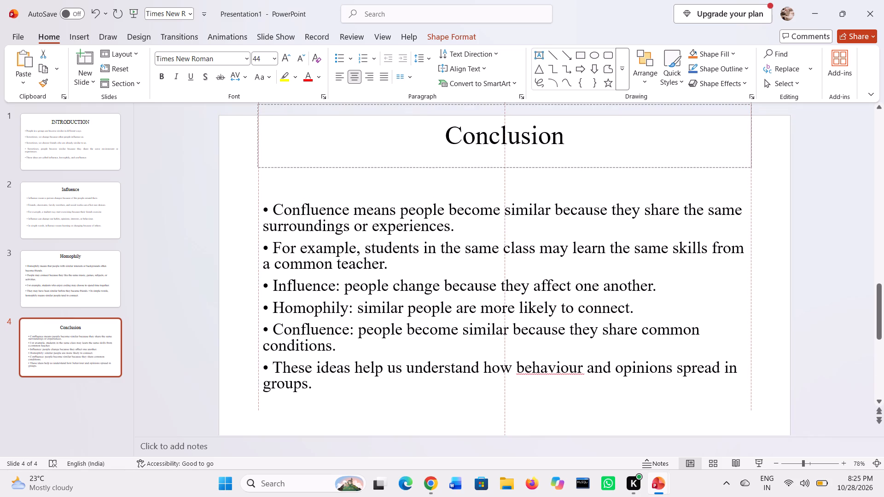
drag(481, 103, 481, 112)
Set the line spacing of all the Conclusion body text to 1.0.
click(425, 198)
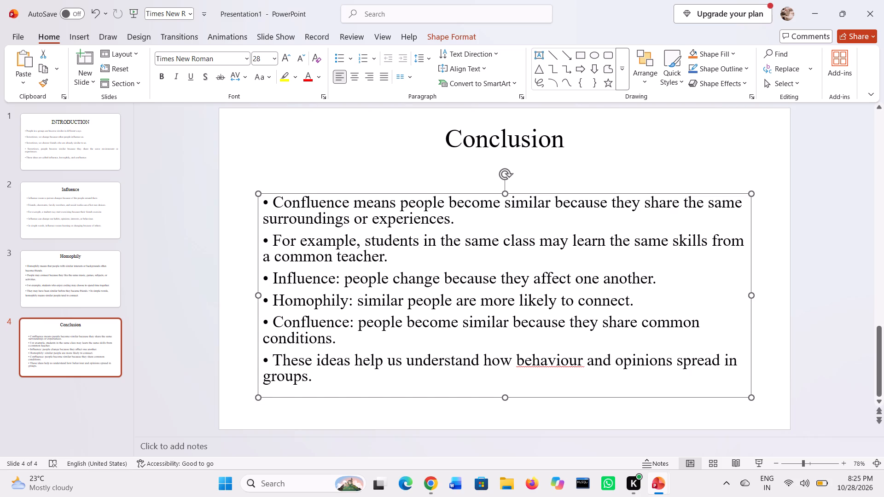
click(349, 290)
click(424, 61)
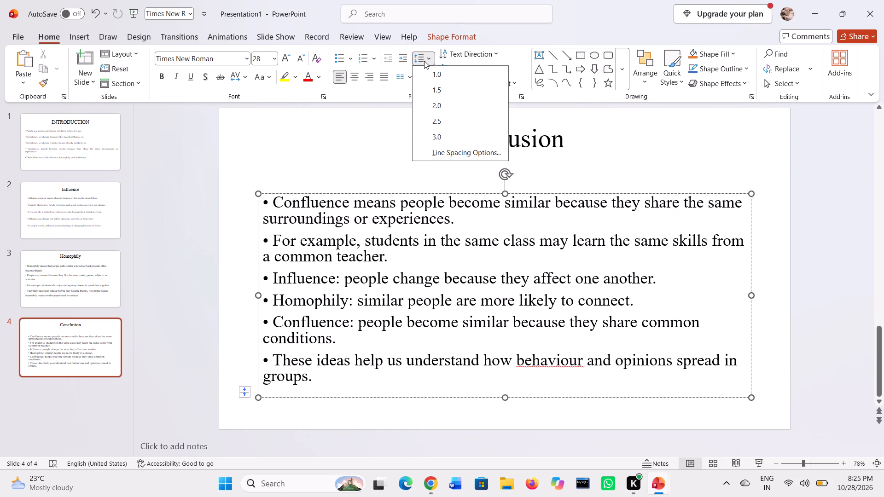
click(363, 234)
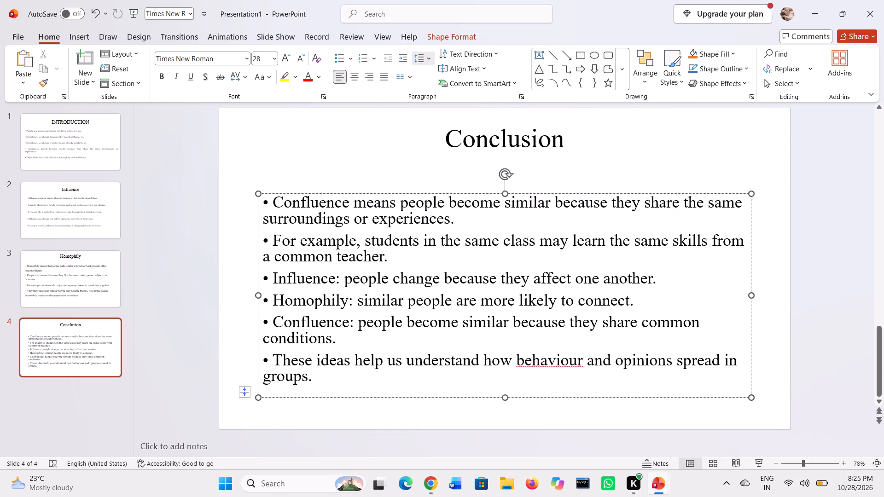
key(ctrl+a)
click(425, 61)
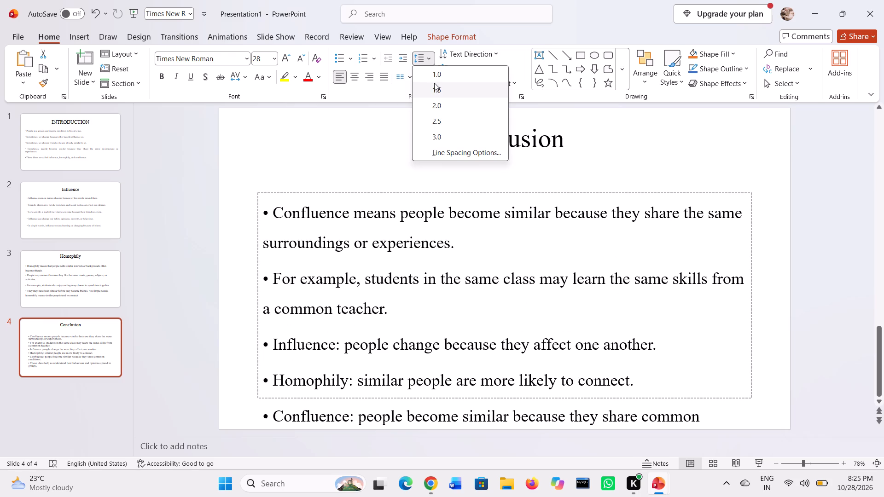
click(434, 80)
click(311, 211)
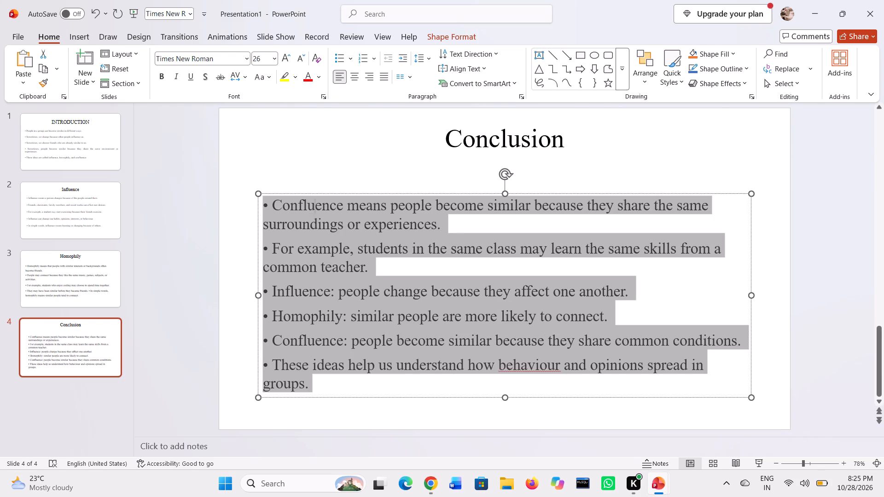
Move the Conclusion body text box up and slightly left so it sits just beneath the title.
click(304, 195)
drag(302, 191, 287, 170)
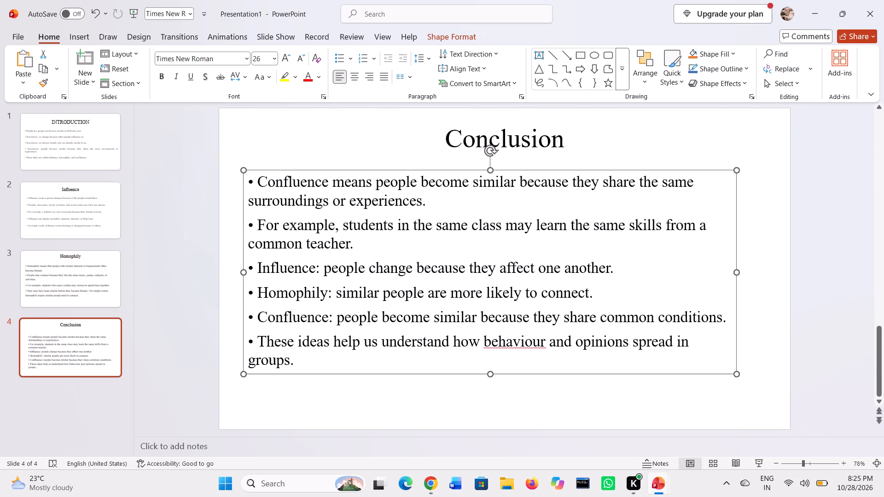
Justify all the body text on the Conclusion slide.
click(293, 280)
key(ctrl+a)
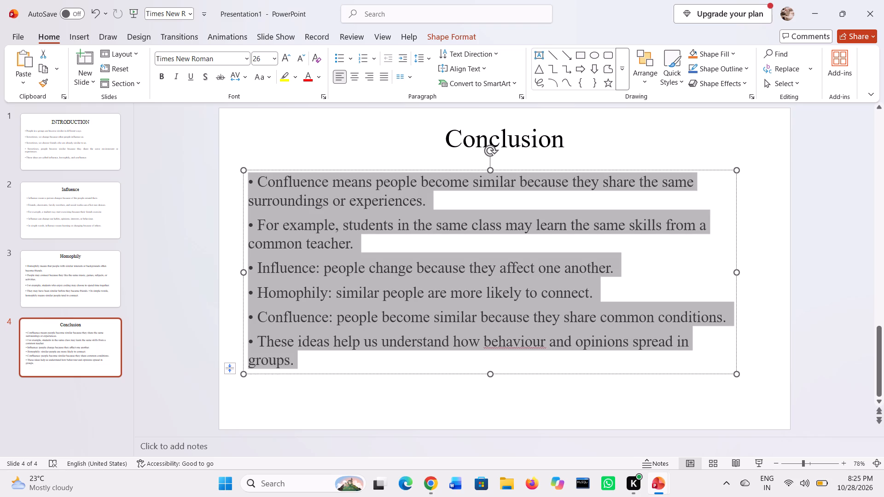
click(383, 75)
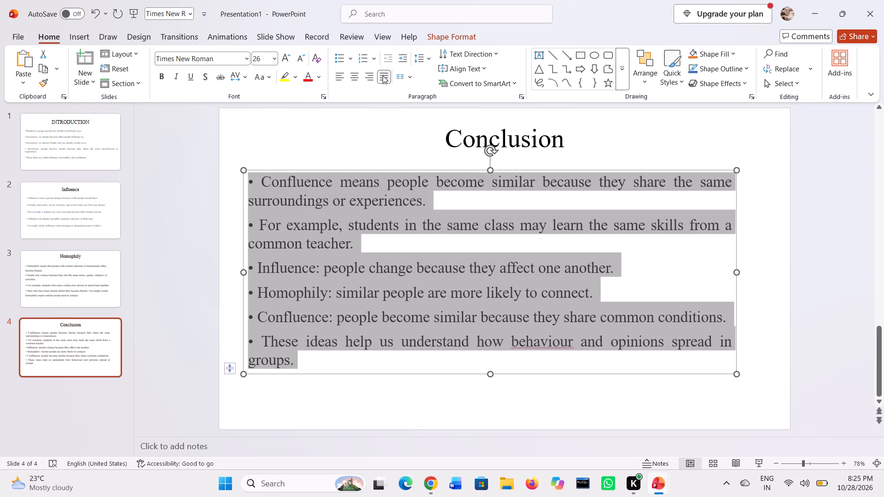
click(341, 136)
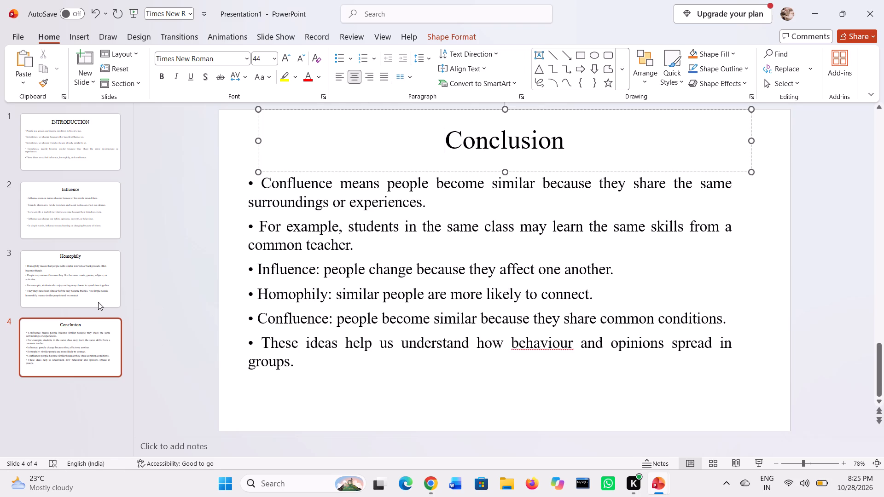
Justify all the body text on the Homophily slide.
click(47, 276)
click(299, 269)
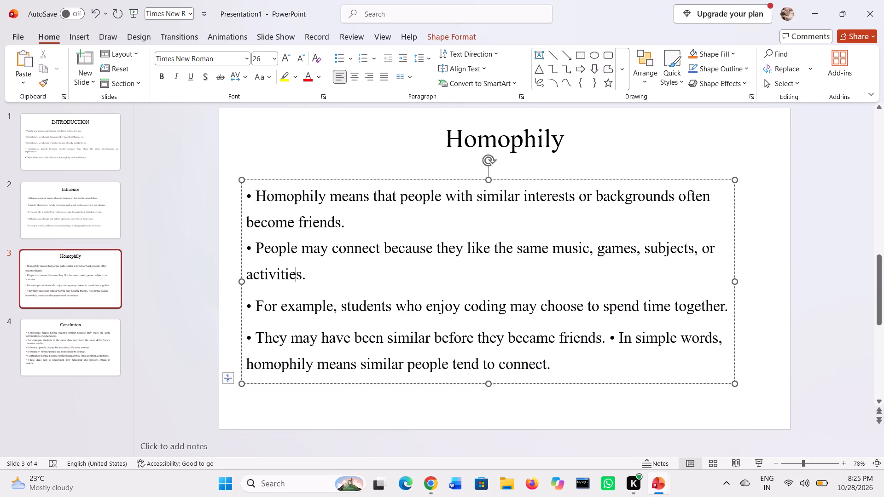
key(ctrl+a)
click(378, 76)
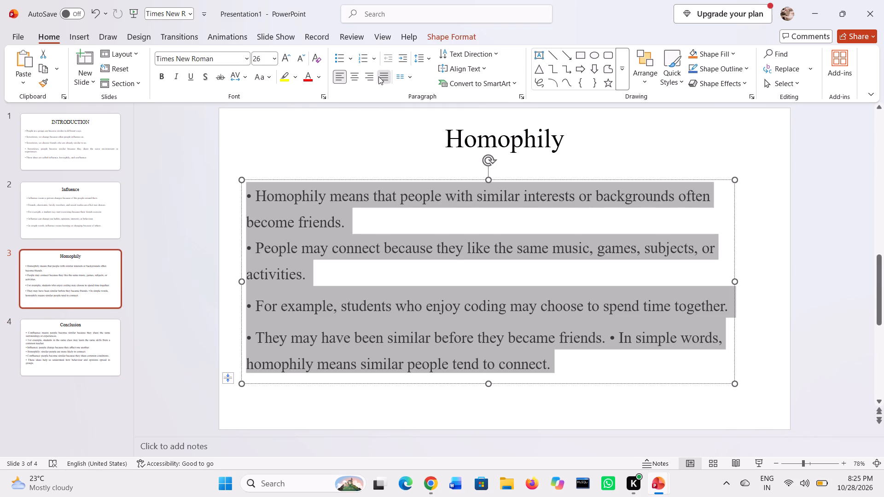
click(326, 126)
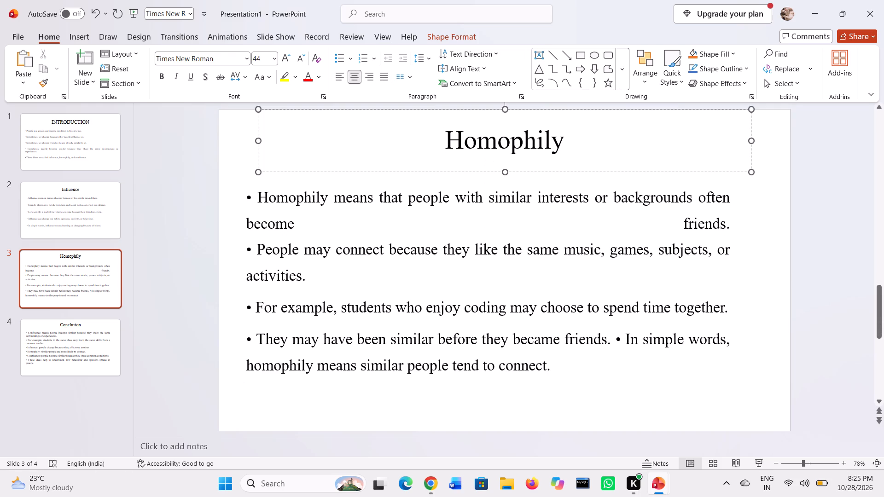
Left-align the stretched "become friends" line on the Homophily slide, leaving a single space between the two words.
click(685, 226)
key(BackSpace)
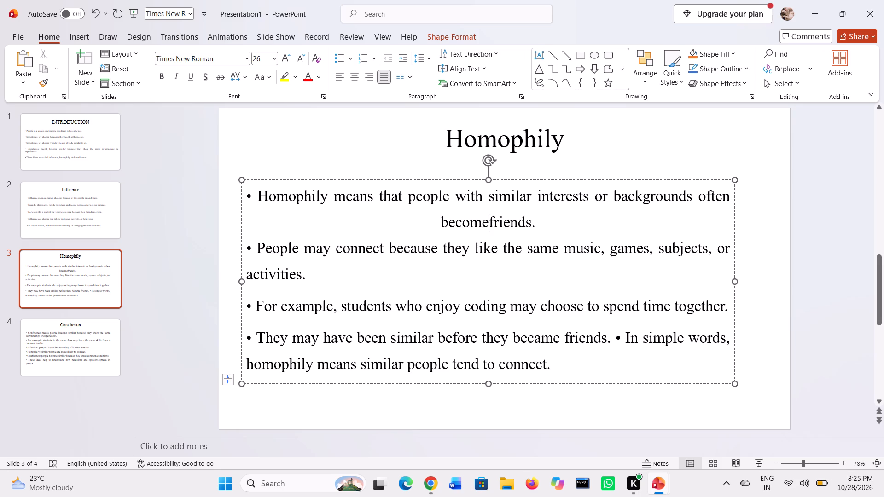
drag(433, 221, 576, 230)
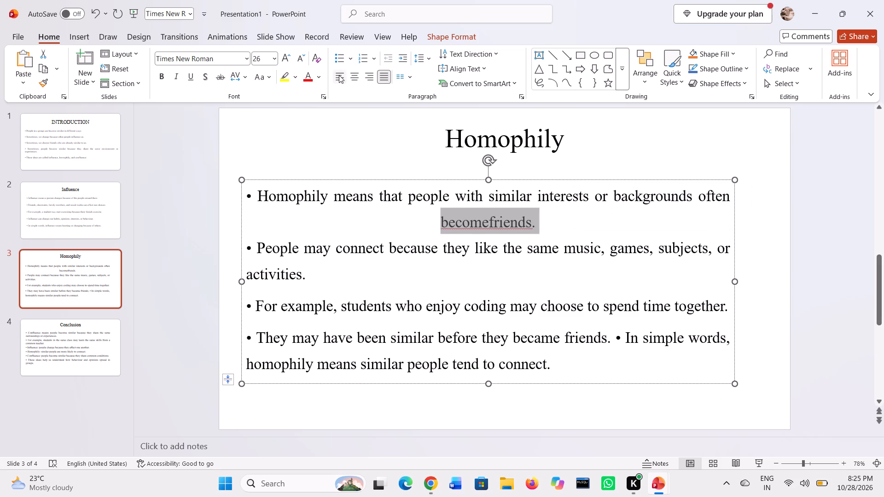
click(339, 75)
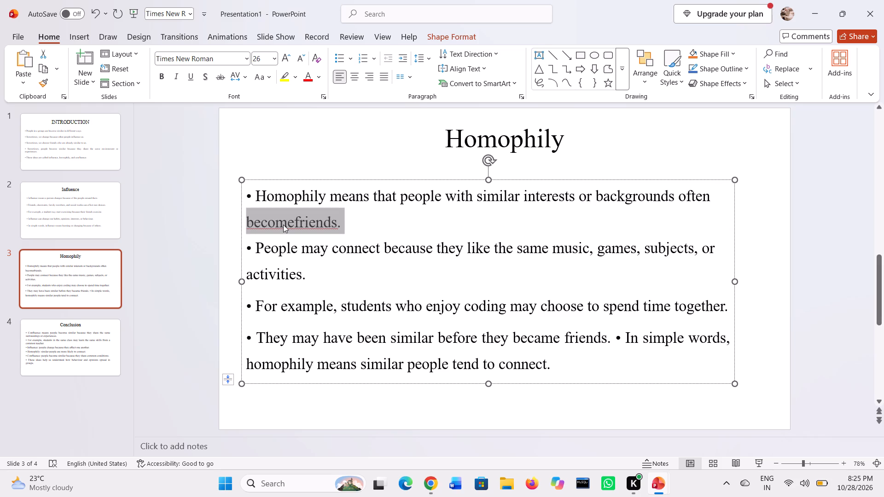
click(283, 225)
click(292, 220)
key(space)
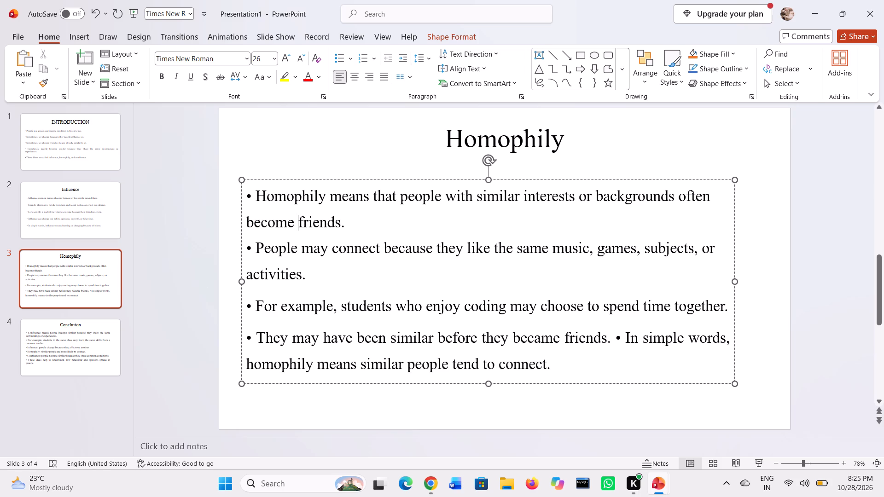
Add a new slide with title and content placeholders after the Conclusion slide.
click(66, 340)
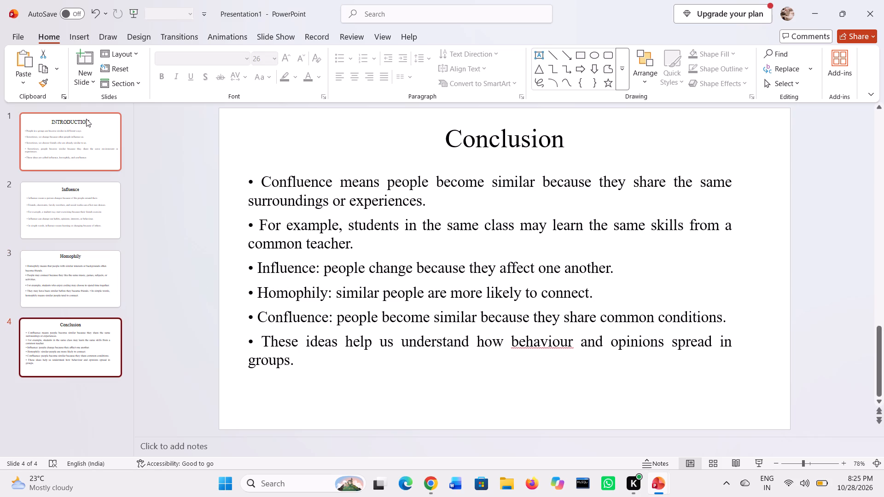
click(86, 119)
click(84, 362)
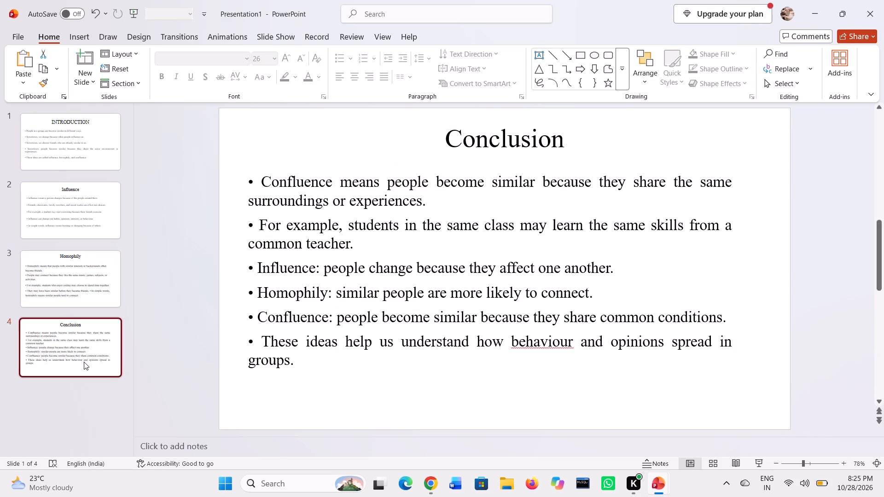
click(79, 73)
click(81, 60)
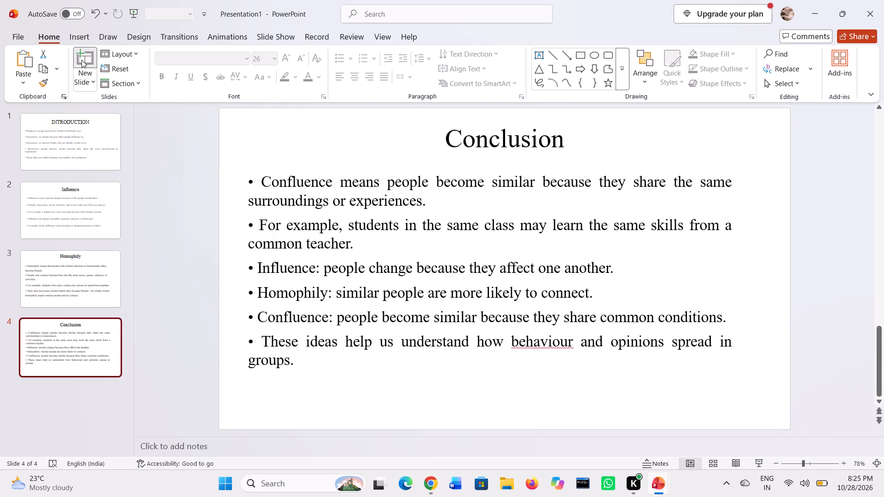
Cut the empty title placeholder from the new fifth slide.
click(504, 124)
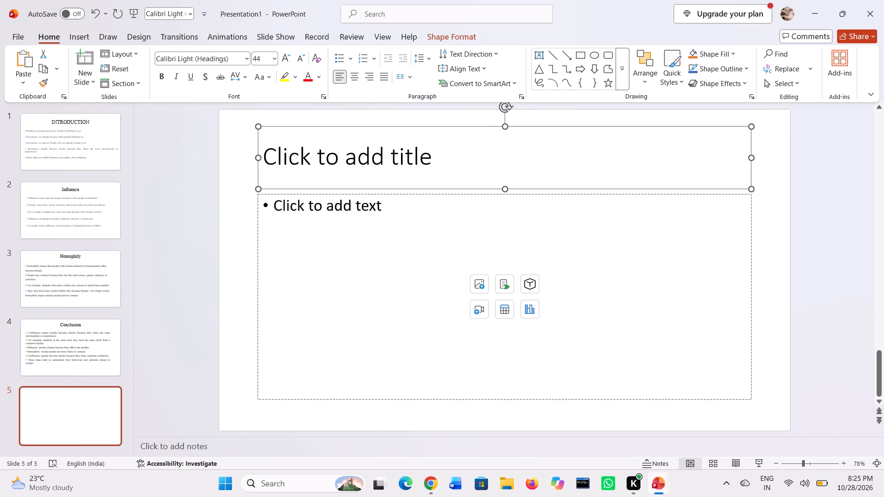
right_click(483, 126)
click(513, 157)
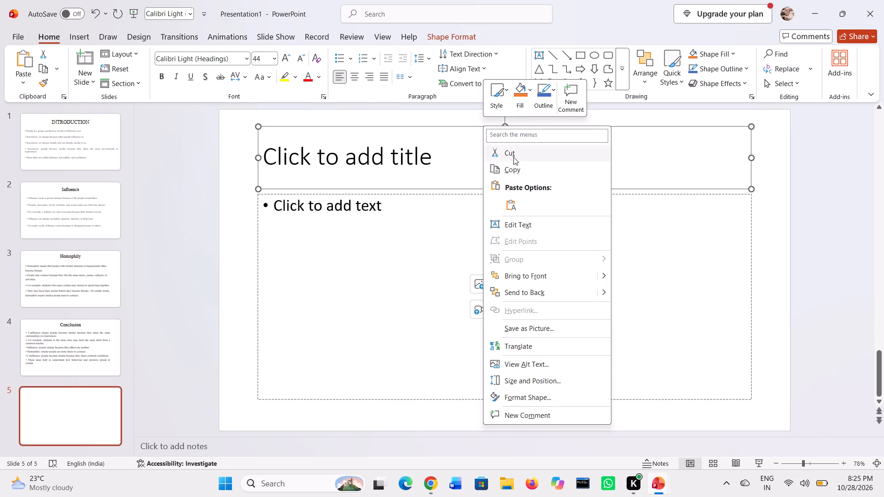
Enter "THANK YOU" in the content placeholder of the fifth slide.
click(499, 248)
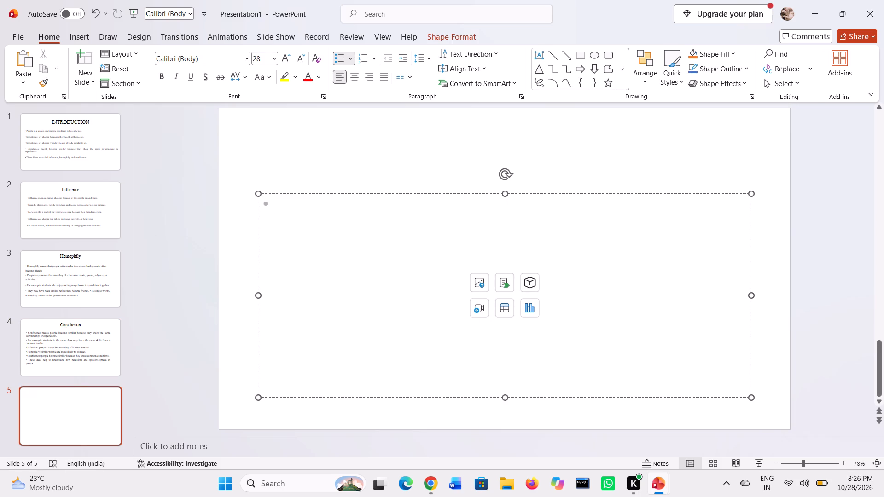
text(THANKK)
key(BackSpace)
key(space)
text(YOI)
key(BackSpace)
key(u)
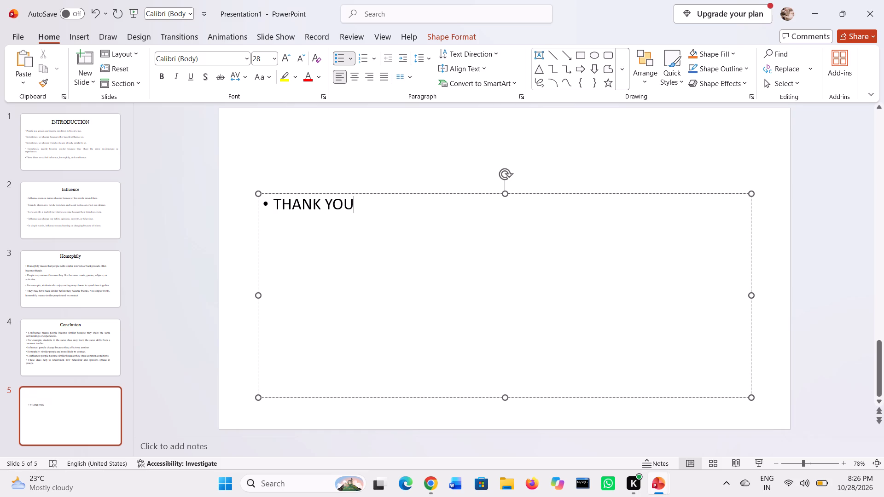
Format the "THANK YOU" text on the fifth slide in Times New Roman at size 48.
key(ctrl+a)
click(174, 52)
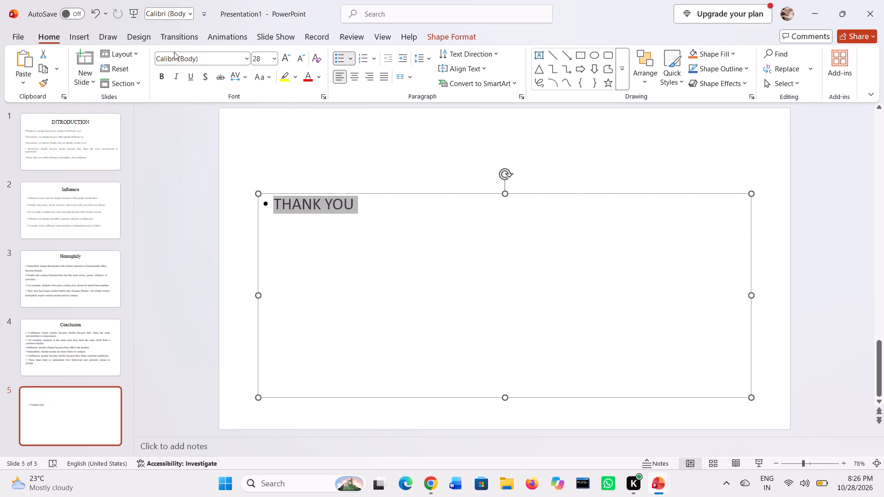
click(176, 56)
text(TIME)
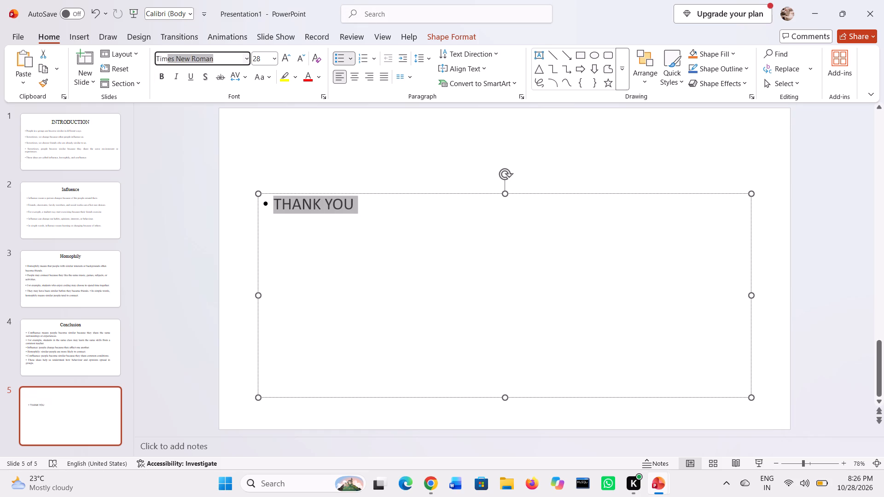
key(Return)
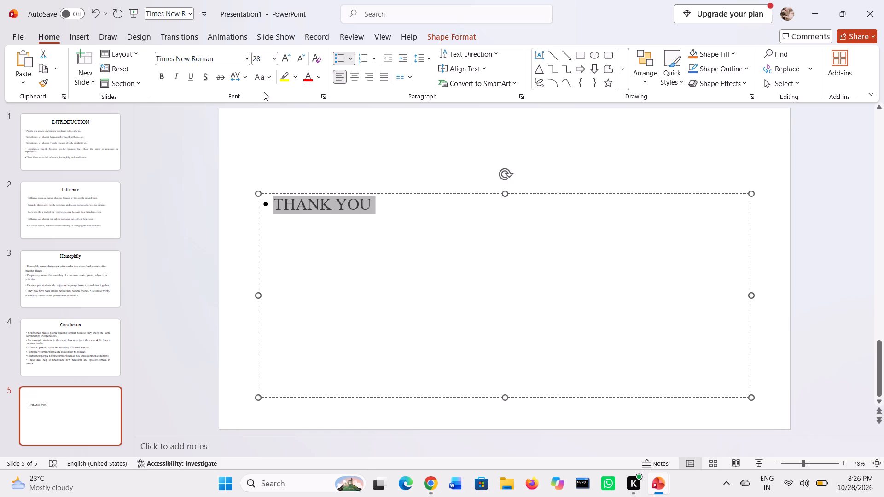
click(268, 60)
click(274, 60)
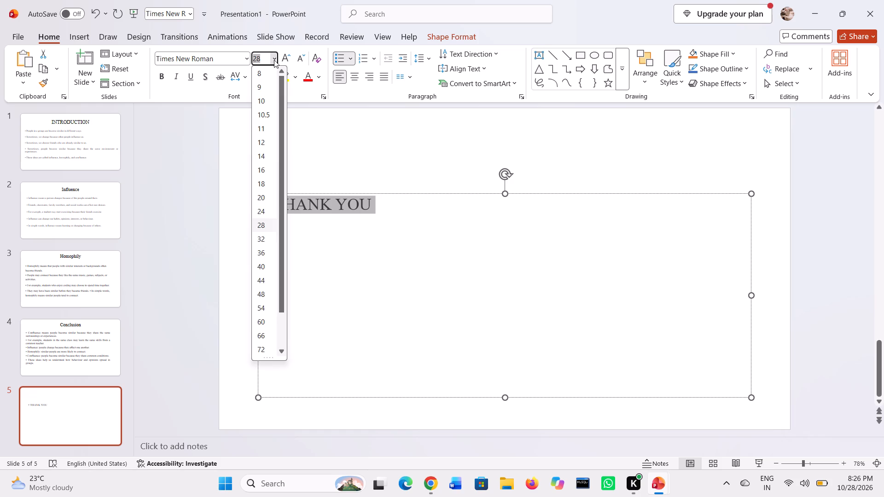
click(265, 289)
click(348, 131)
Remove the bullet from the "THANK YOU" line and centre-align it.
click(277, 212)
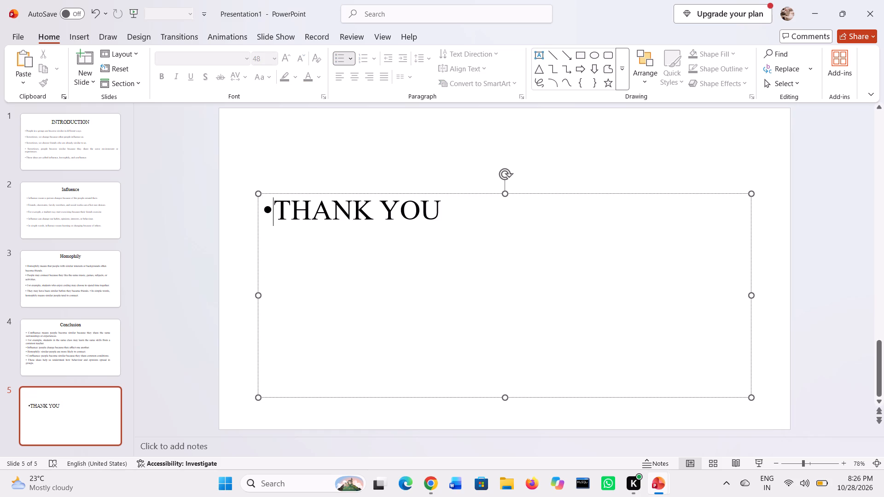
key(BackSpace)
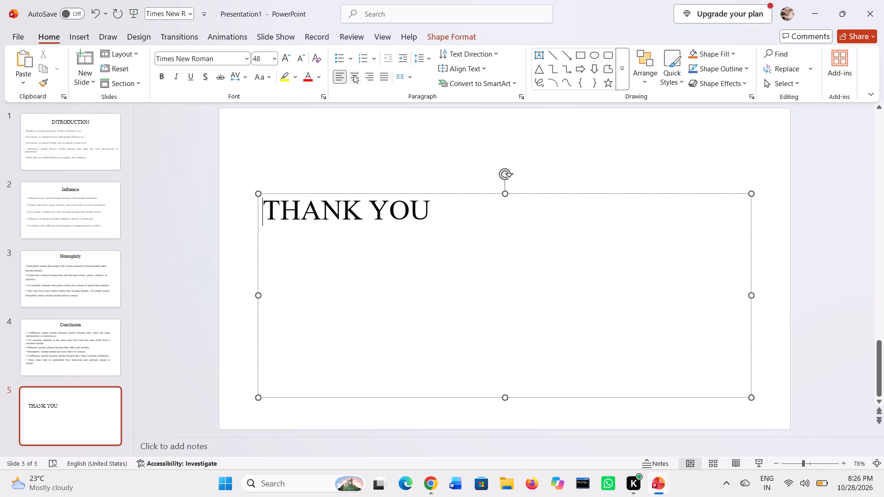
click(354, 75)
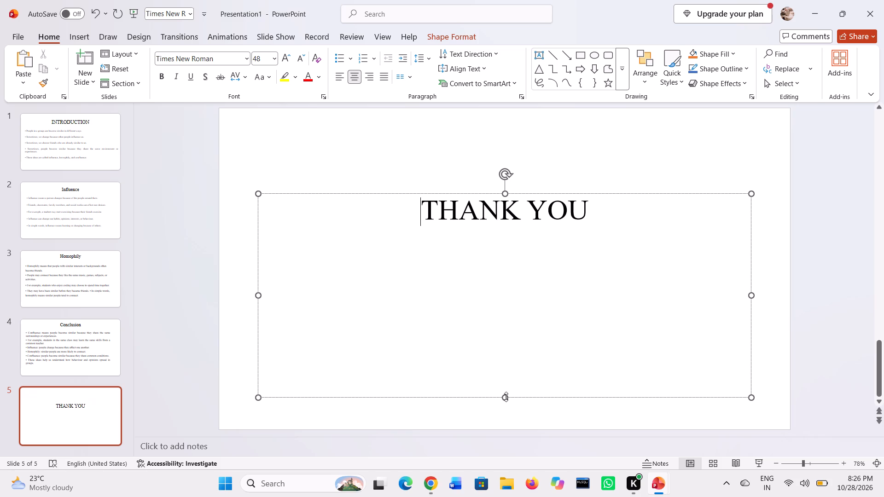
Shrink the "THANK YOU" placeholder's height to fit its single line and move it down to about the middle of the slide.
drag(506, 397, 510, 233)
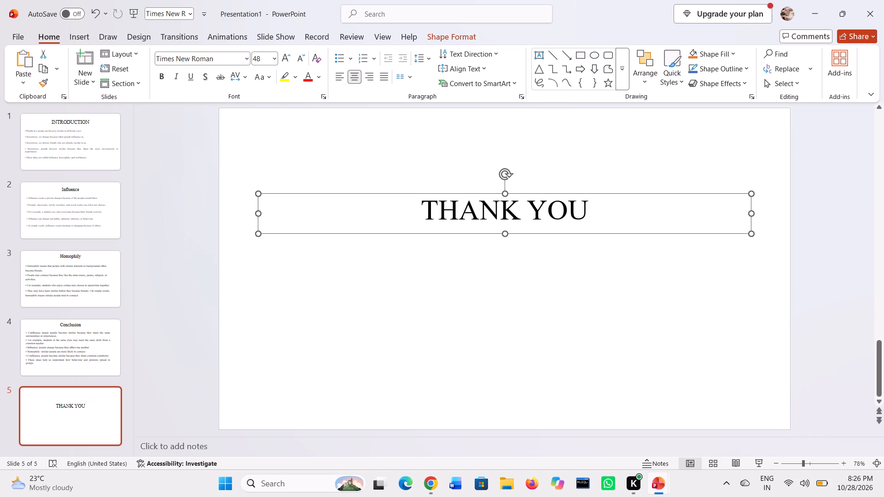
drag(490, 193, 493, 250)
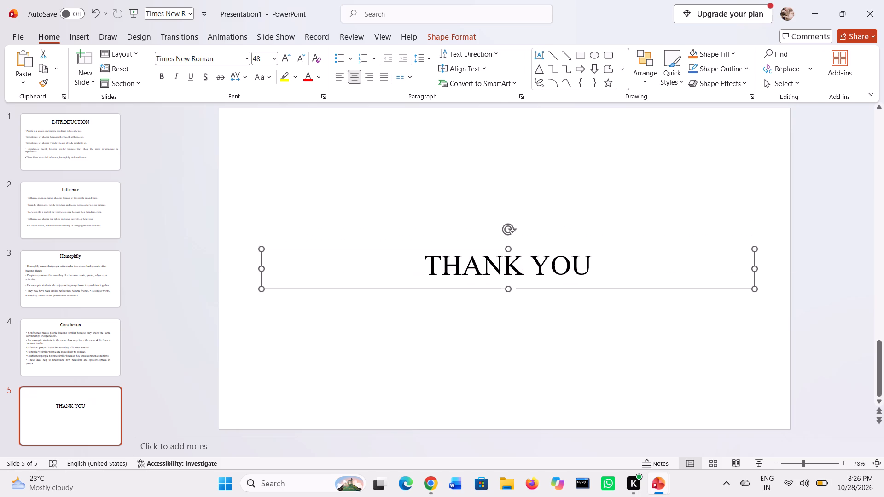
click(454, 225)
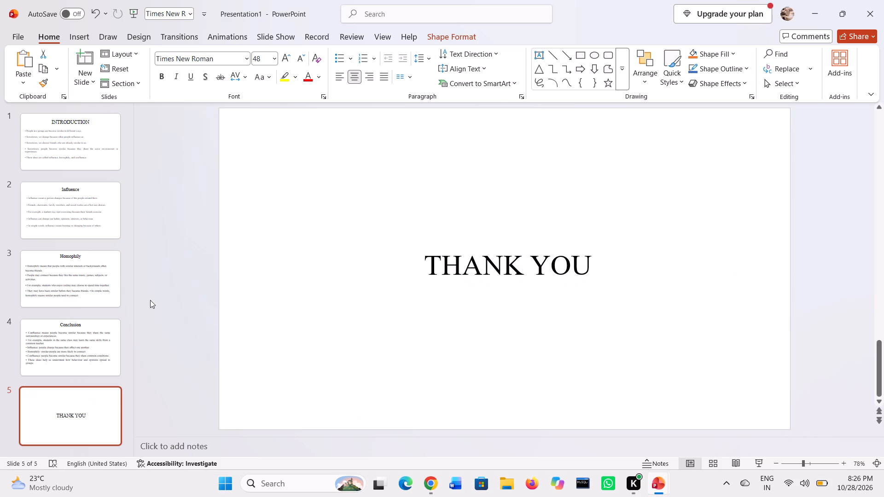
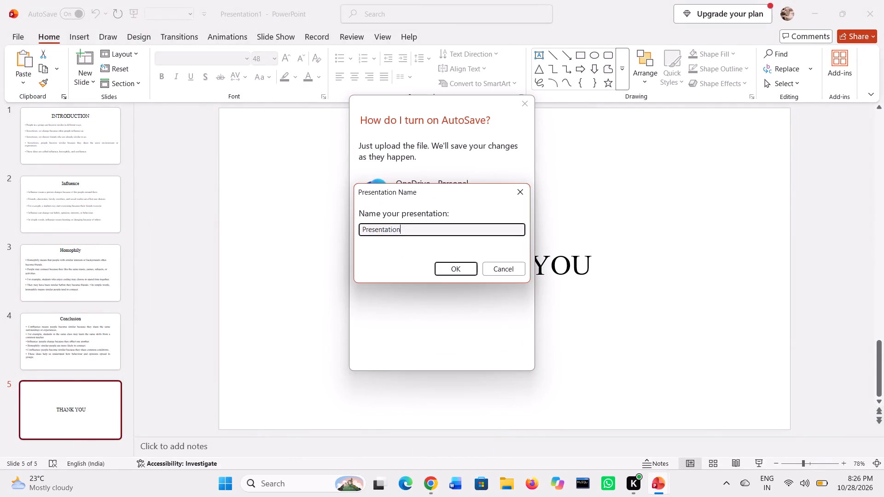
Name the presentation ATMA in place of the suggested name and upload it to the personal OneDrive for AutoSave.
key(BackSpace)
key(BackSpace)
key(BackSpace)
key(BackSpace)
key(BackSpace)
key(BackSpace)
key(BackSpace)
key(BackSpace)
key(BackSpace)
key(BackSpace)
key(BackSpace)
key(BackSpace)
key(BackSpace)
key(BackSpace)
key(BackSpace)
key(BackSpace)
key(BackSpace)
key(BackSpace)
key(BackSpace)
key(BackSpace)
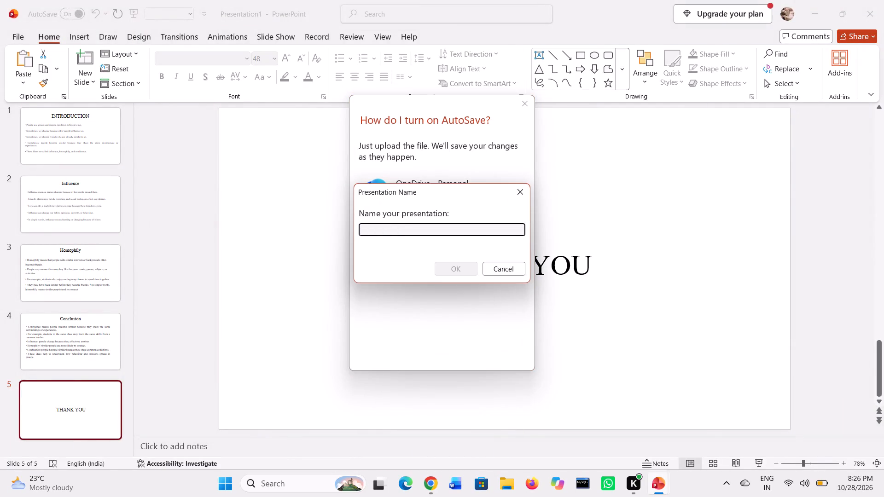
key(shift+a)
key(BackSpace)
text(ATMA)
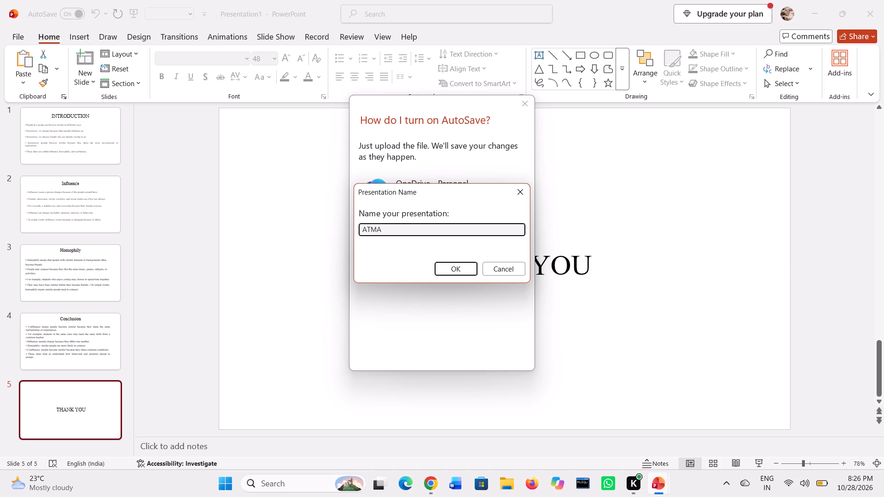
click(456, 269)
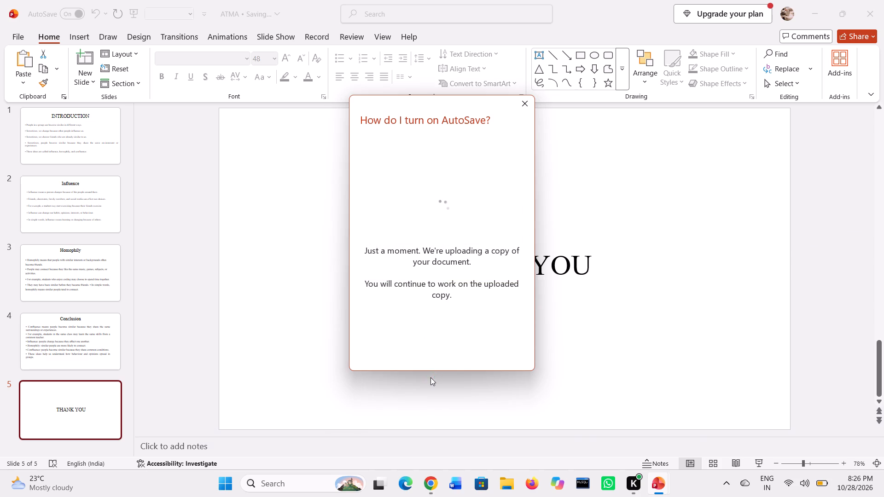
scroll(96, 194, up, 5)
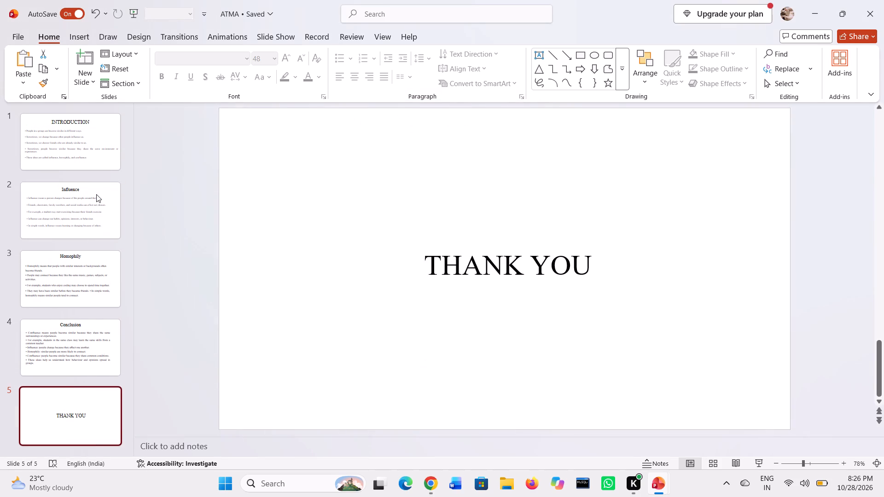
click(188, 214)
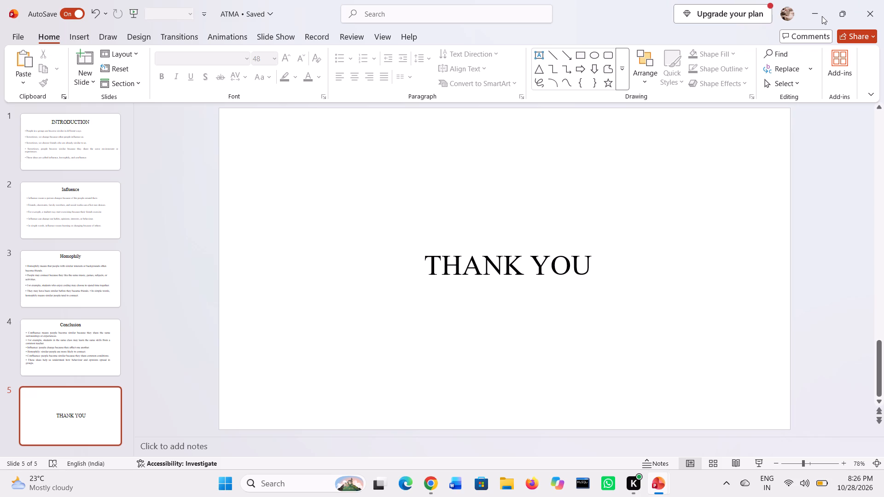
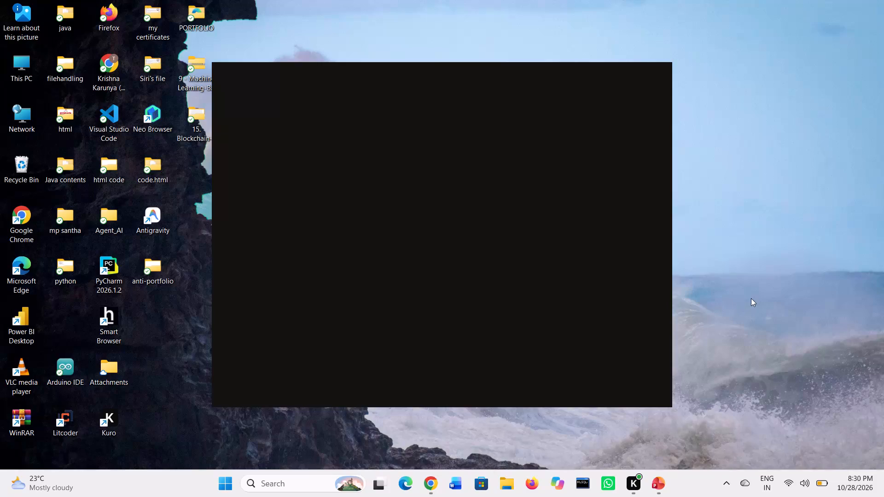
Switch to PowerPoint and bring the already open ALL_FRONT_PAGEs_Karunya presentation to the front.
click(873, 292)
click(660, 485)
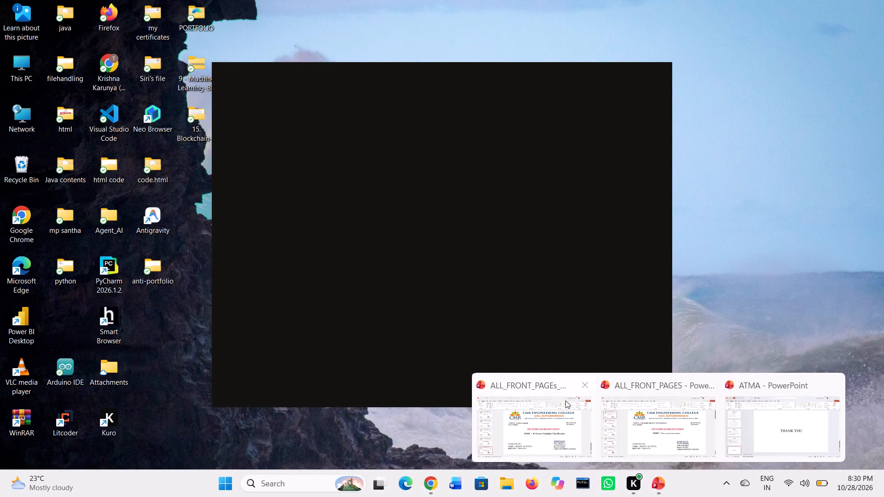
click(566, 403)
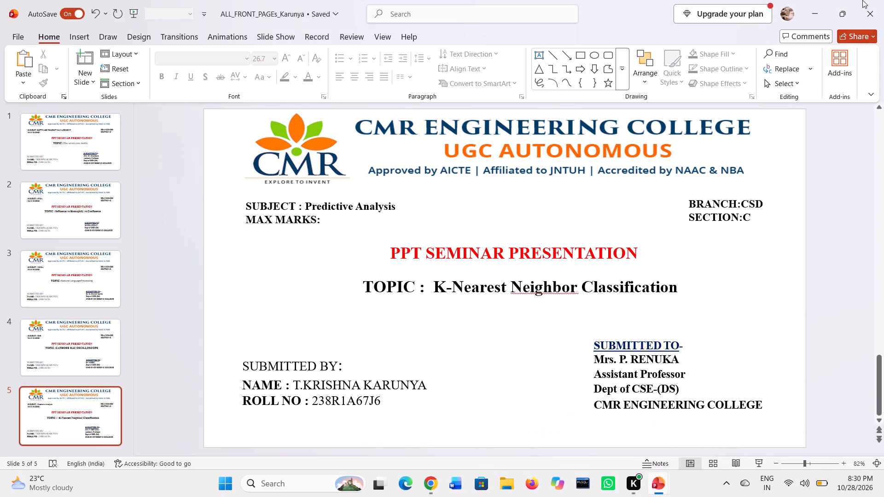
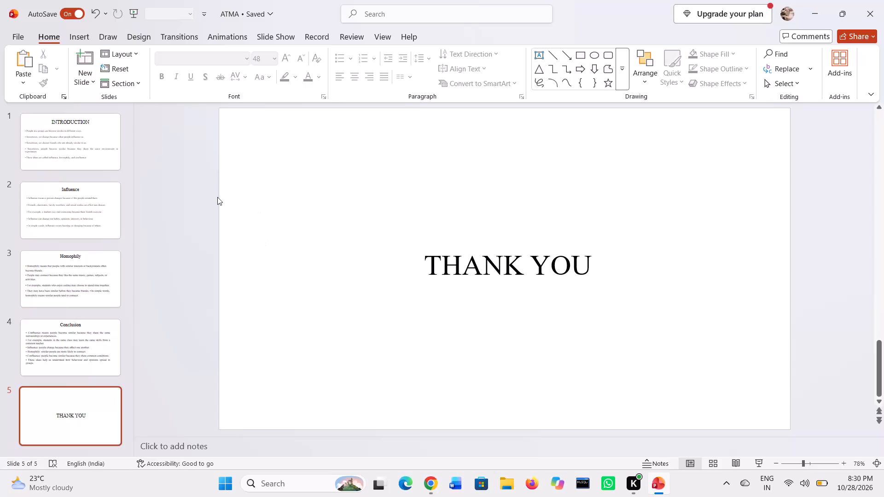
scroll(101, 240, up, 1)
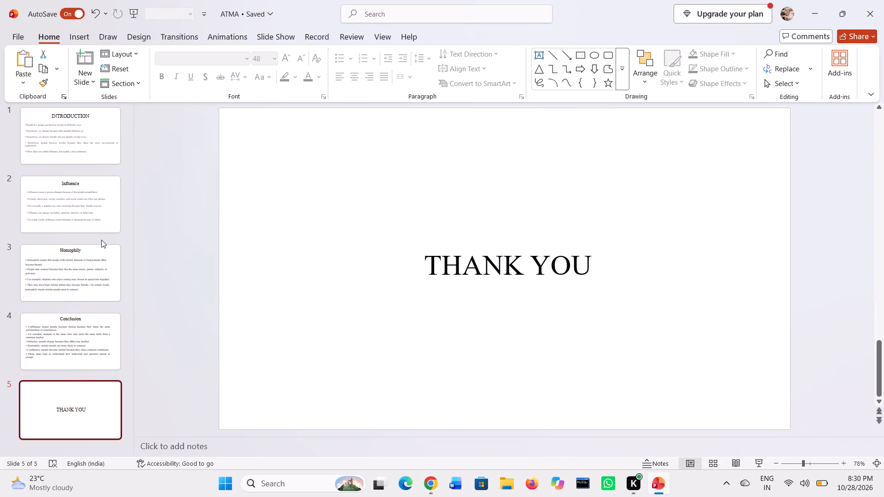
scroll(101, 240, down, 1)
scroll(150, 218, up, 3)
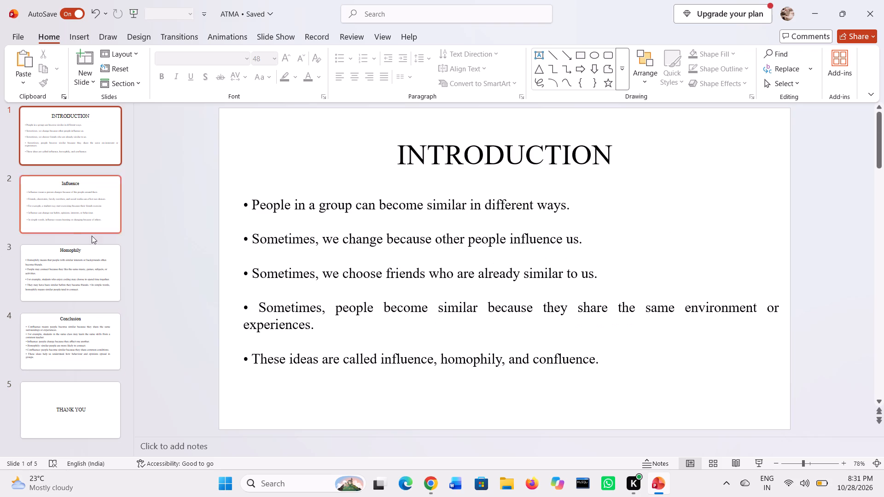
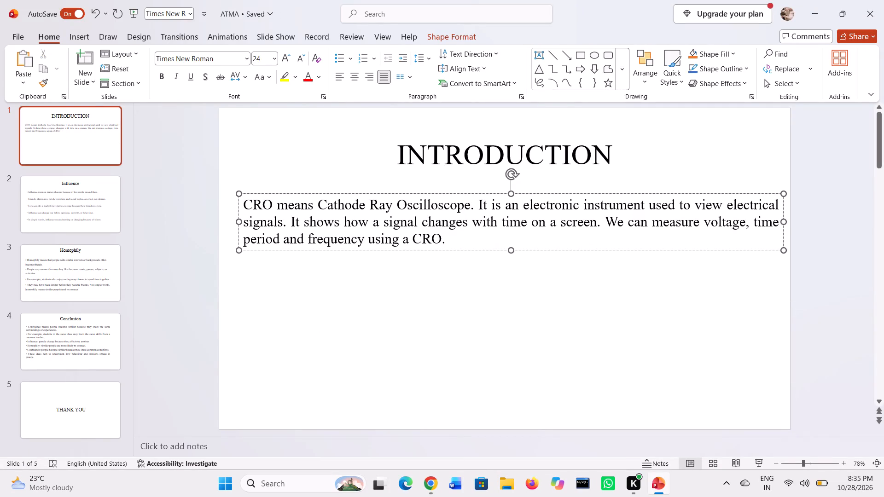
Add bullets to the CRO paragraph on the INTRODUCTION slide and split it into four bullets, one per sentence.
click(340, 59)
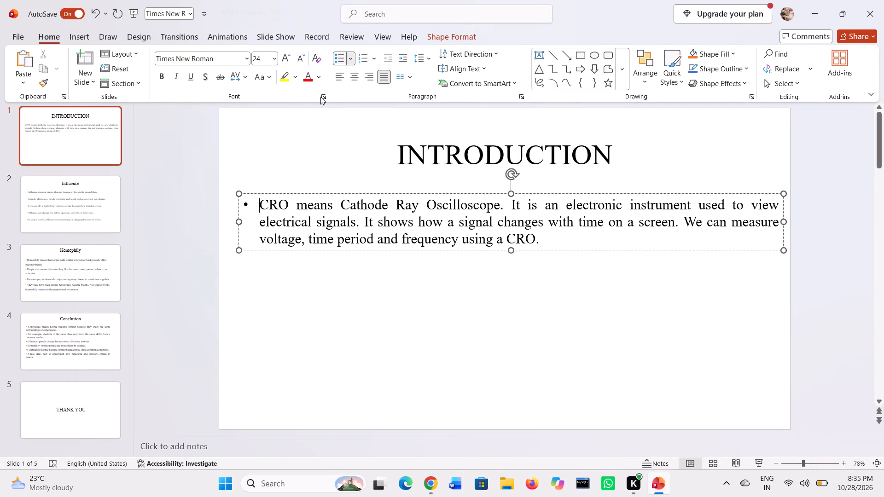
click(514, 203)
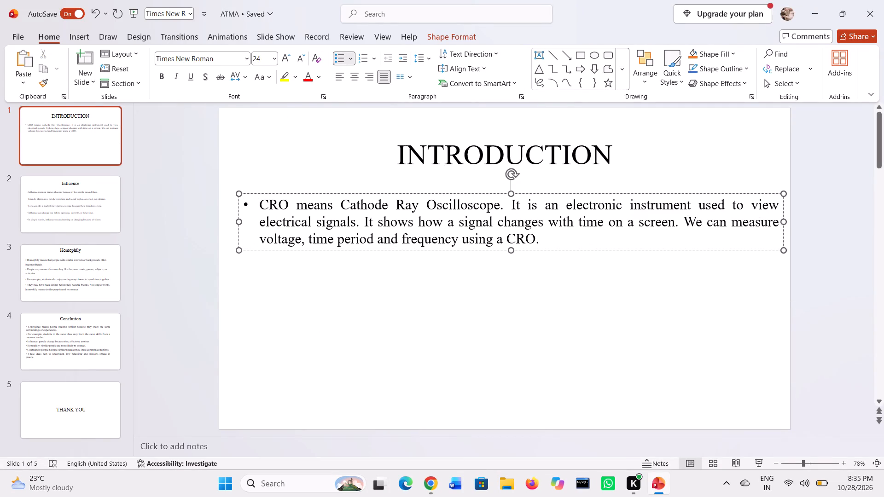
key(Left)
key(Return)
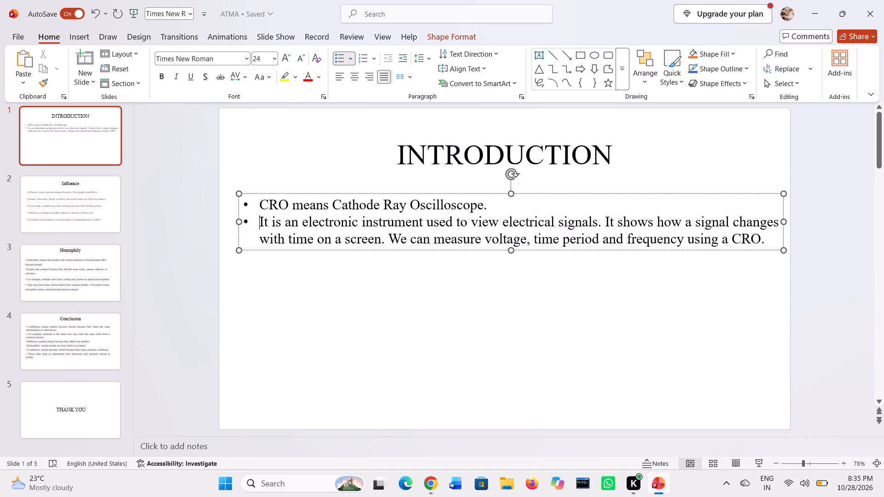
click(603, 222)
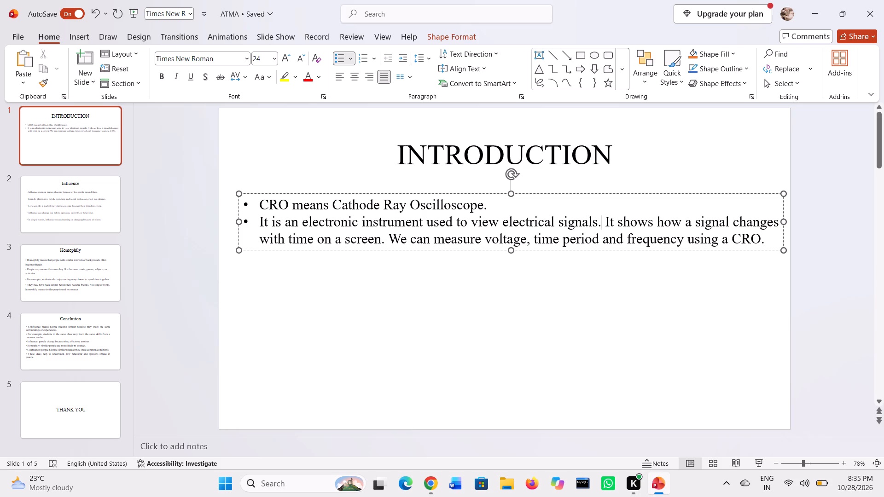
click(607, 223)
key(Return)
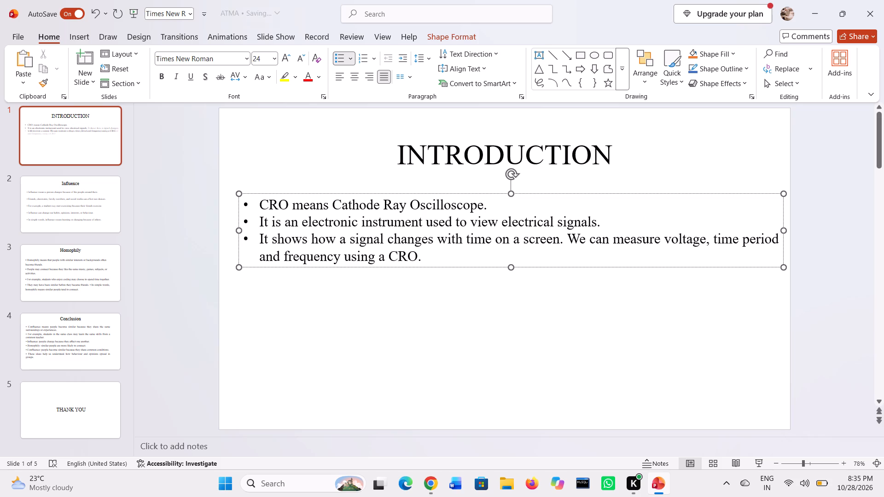
click(570, 240)
key(Return)
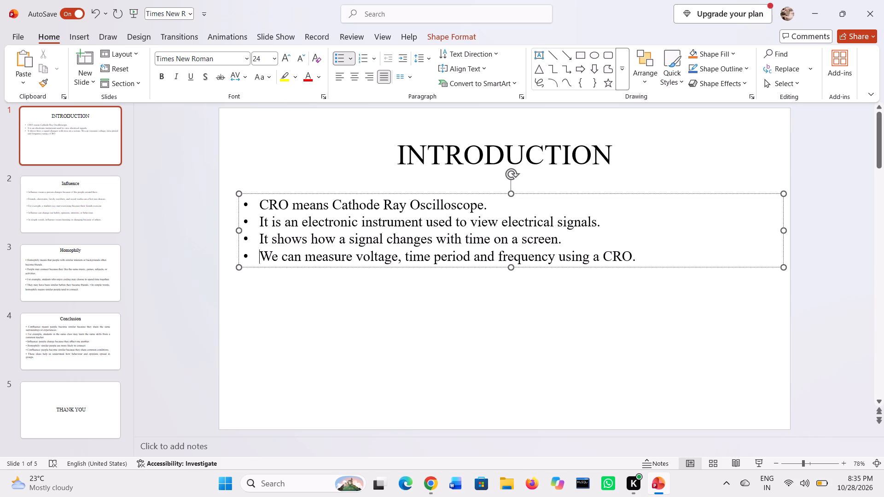
Select all the bulleted text on the INTRODUCTION slide and open its line spacing choices.
click(502, 245)
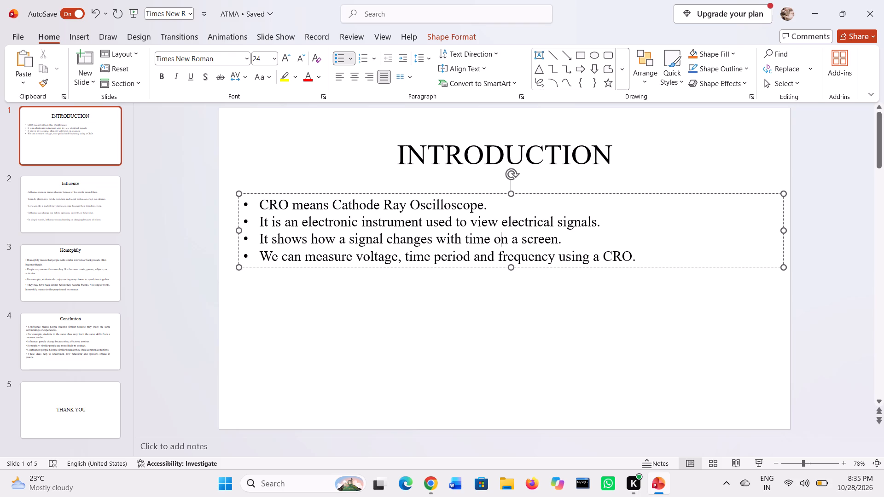
key(ctrl+a)
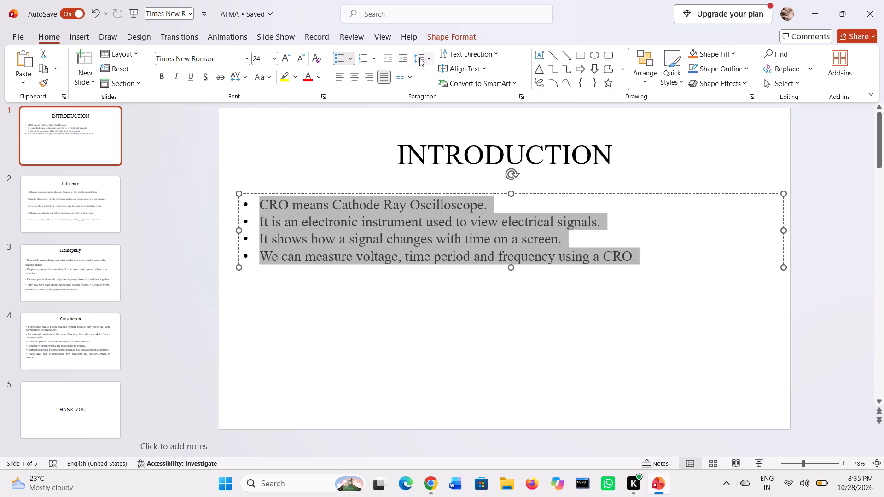
click(426, 59)
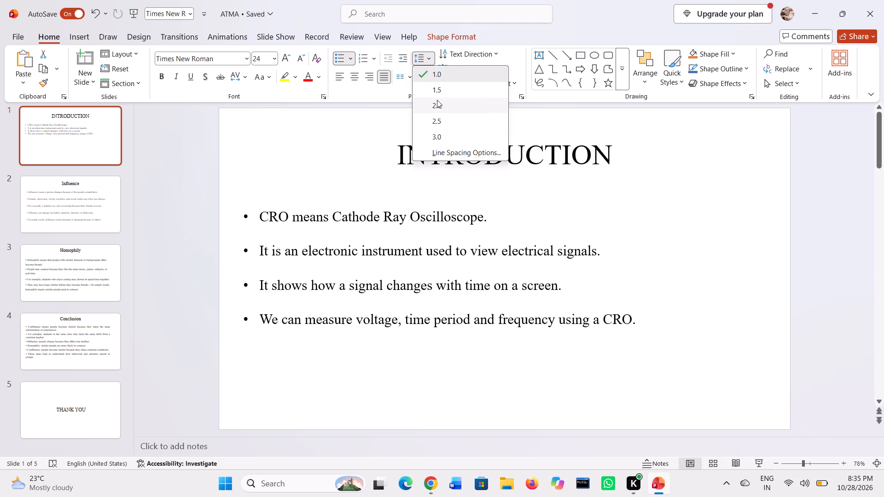
Format the Introduction slide's four CRO bullet points with 2.0 line spacing and a font size of 28.
click(437, 100)
click(277, 58)
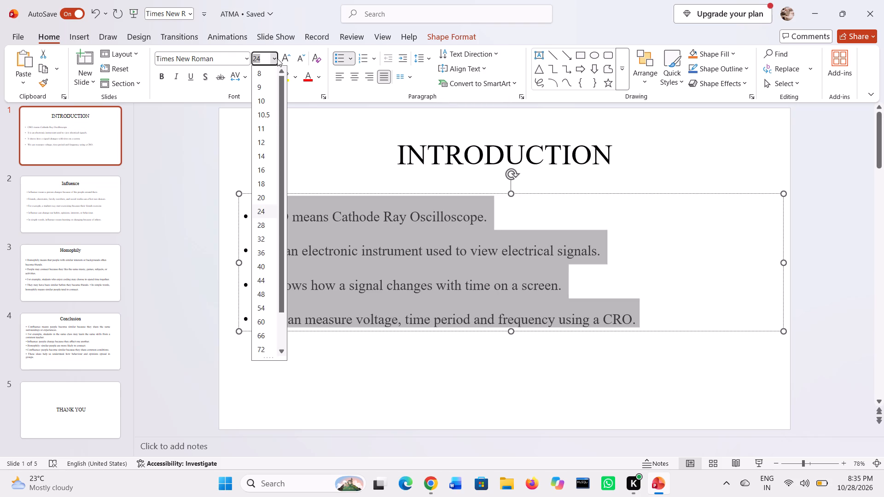
click(261, 225)
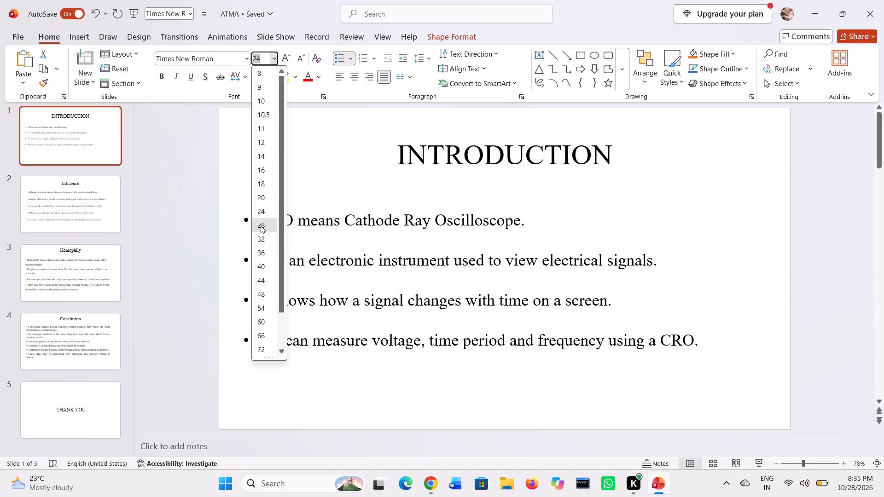
click(233, 229)
click(271, 219)
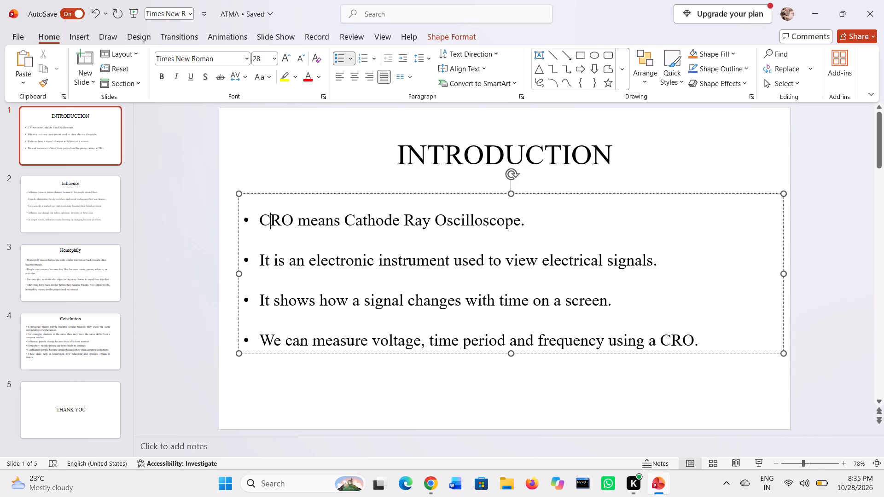
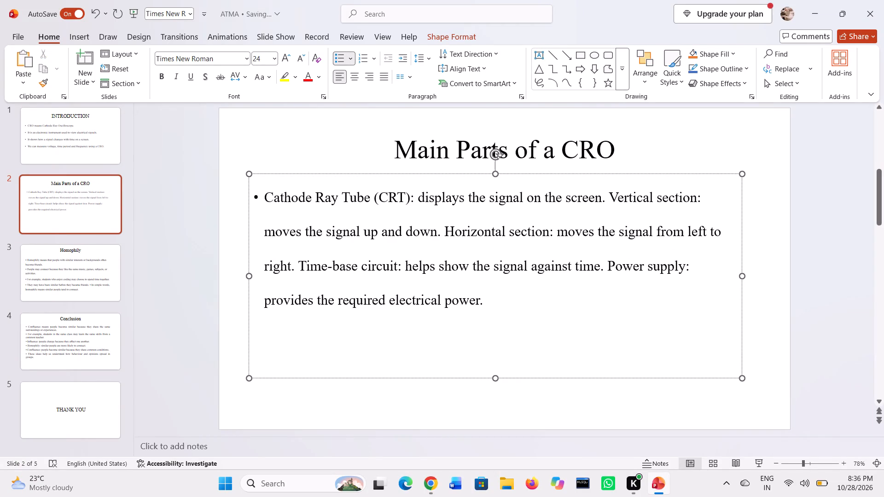
Split the Main Parts of a CRO paragraph into five bullets, starting new ones at Vertical section, Horizontal section, Time-base circuit and Power supply.
click(612, 201)
key(Return)
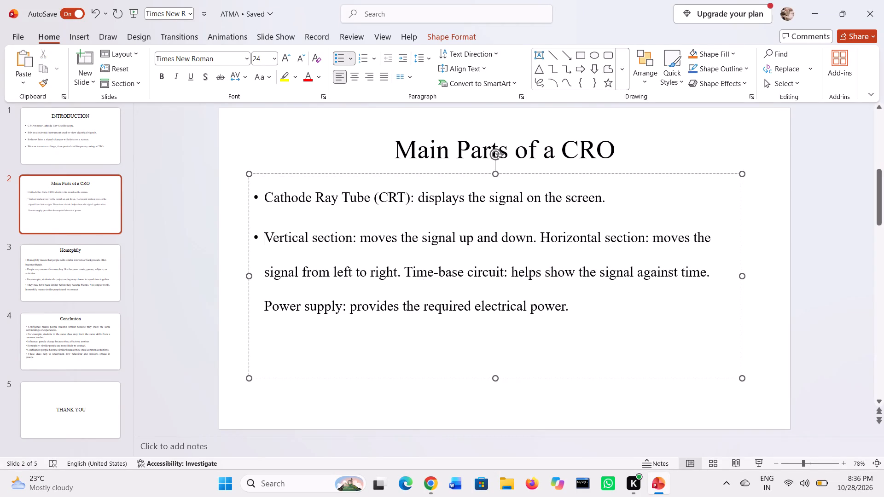
click(541, 234)
key(Return)
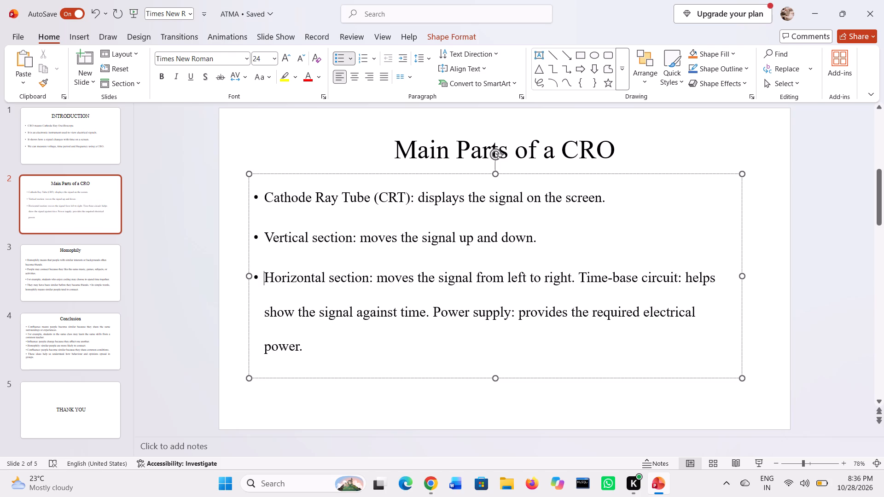
click(582, 278)
key(Return)
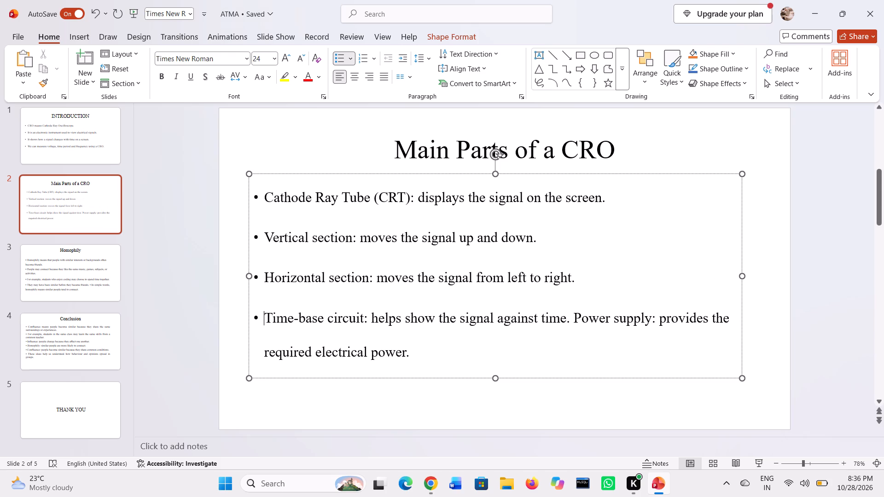
click(574, 319)
key(Return)
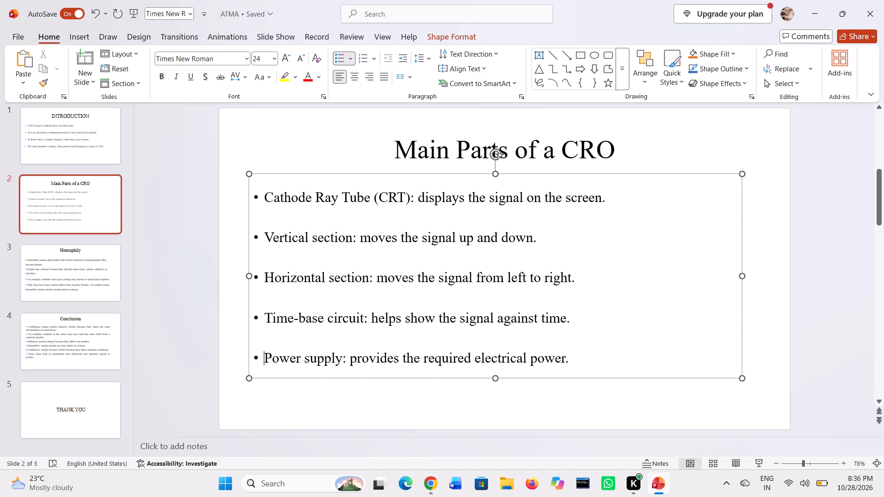
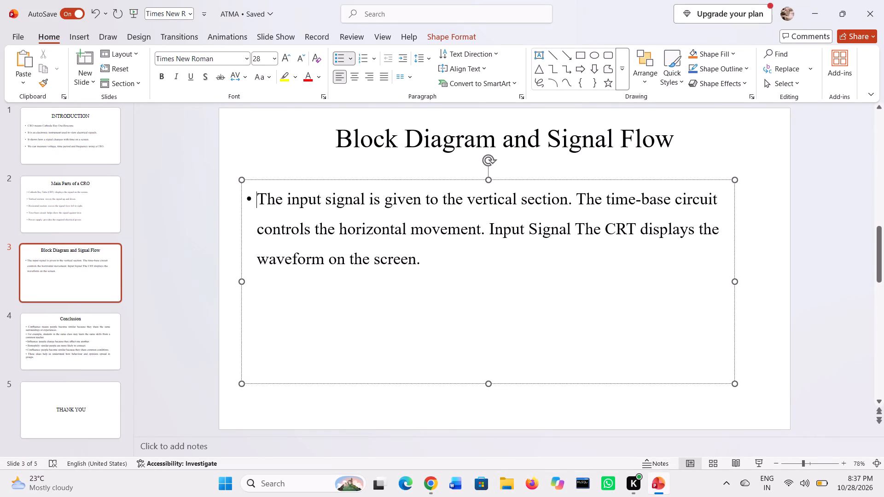
Split the Block Diagram and Signal Flow paragraph into three bullets, starting new ones at "The time-base circuit" and "Input Signal".
click(580, 199)
key(Return)
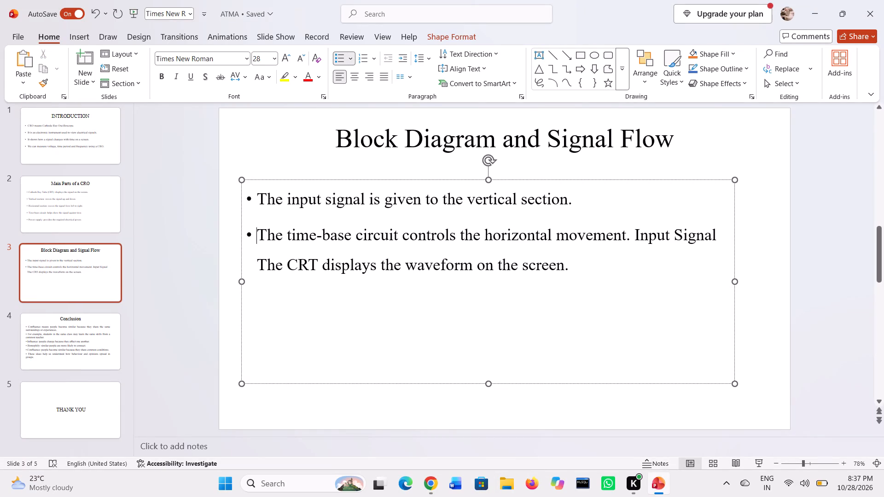
click(635, 238)
key(Return)
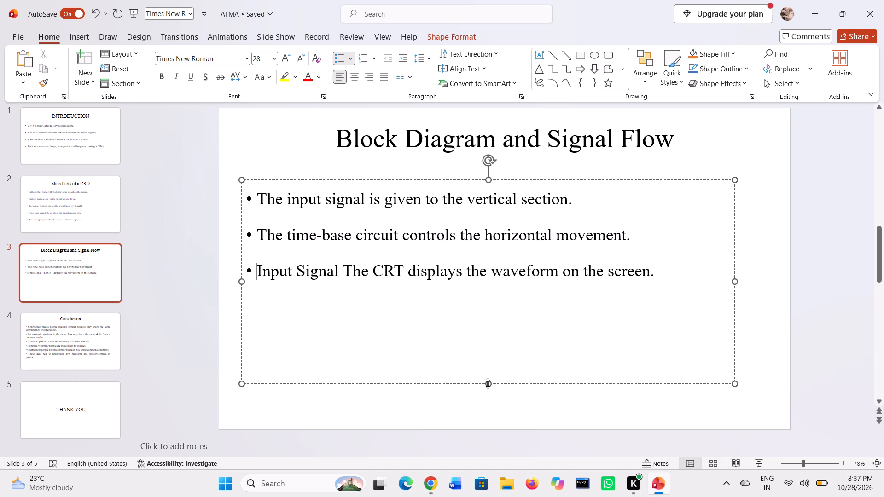
Insert a rounded rectangle below the bullets' start on the Block Diagram slide, 1" high and widened to about 2.15".
click(604, 56)
click(276, 329)
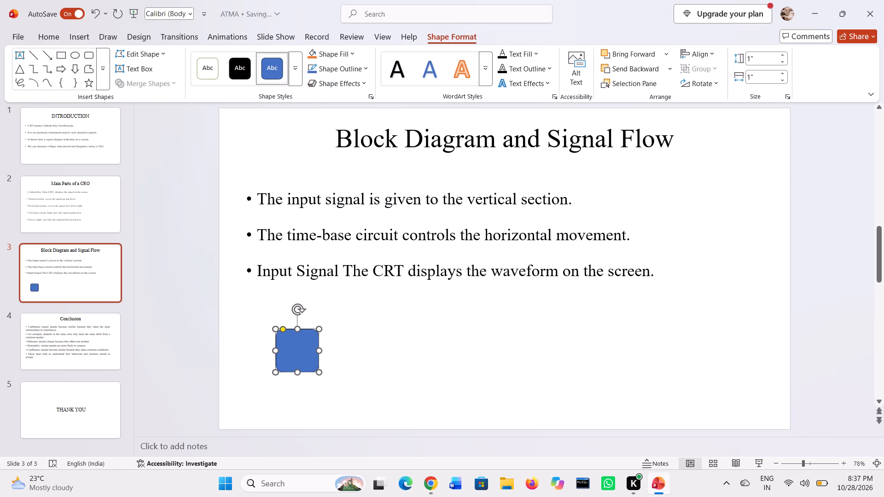
drag(321, 353, 345, 356)
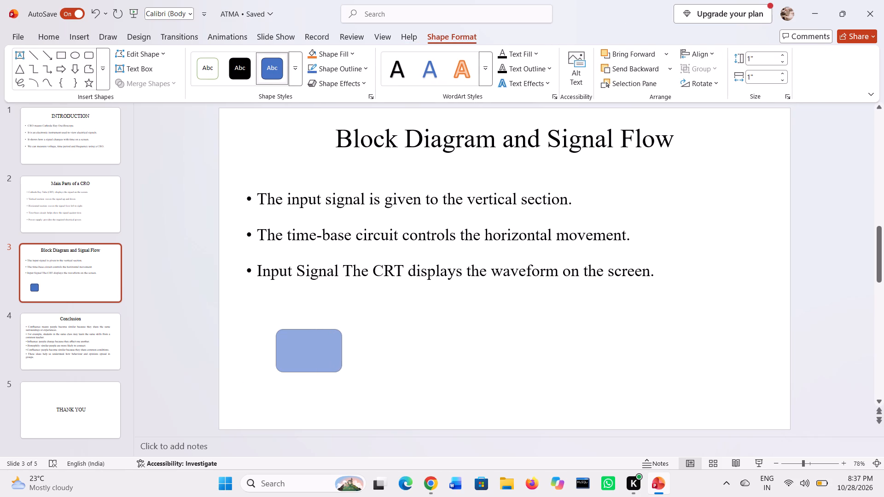
drag(345, 356, 368, 366)
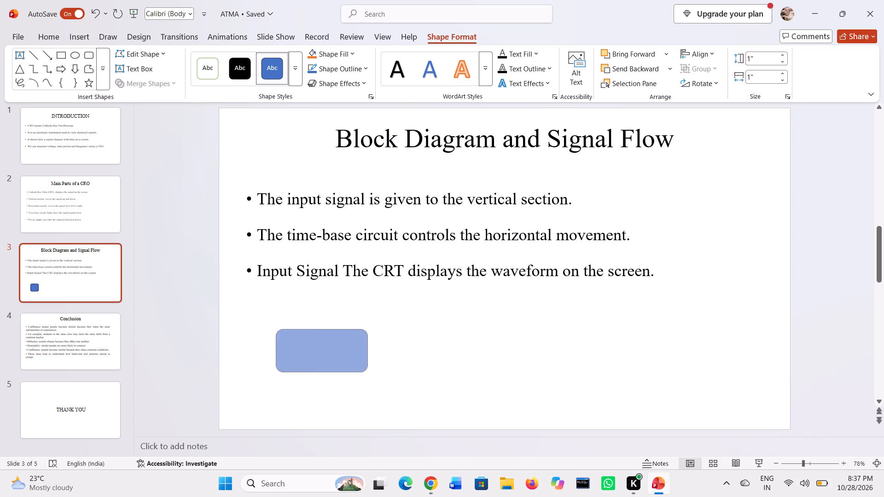
drag(368, 366, 368, 366)
Open the theme style choices for restyling the rounded rectangle below the bullets.
click(311, 349)
double_click(315, 350)
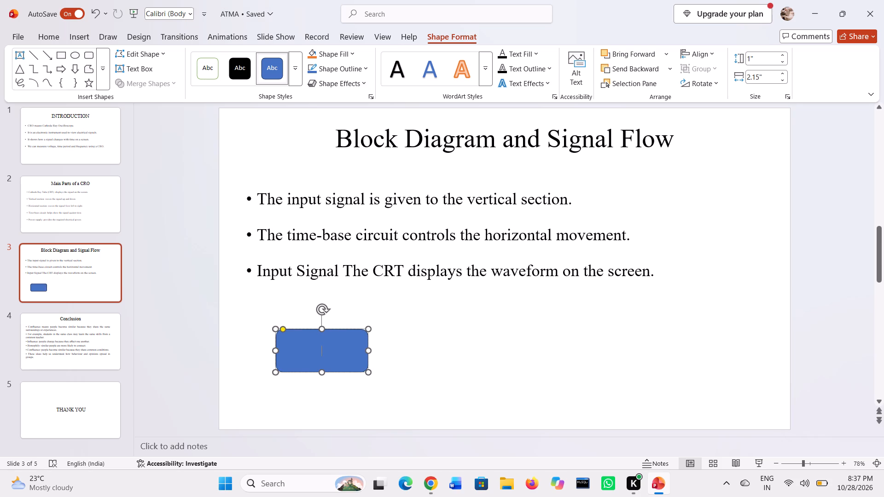
click(289, 75)
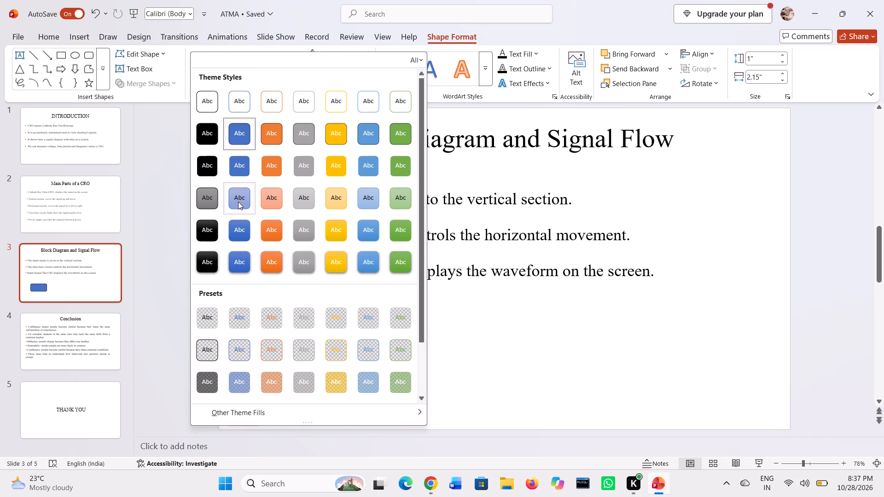
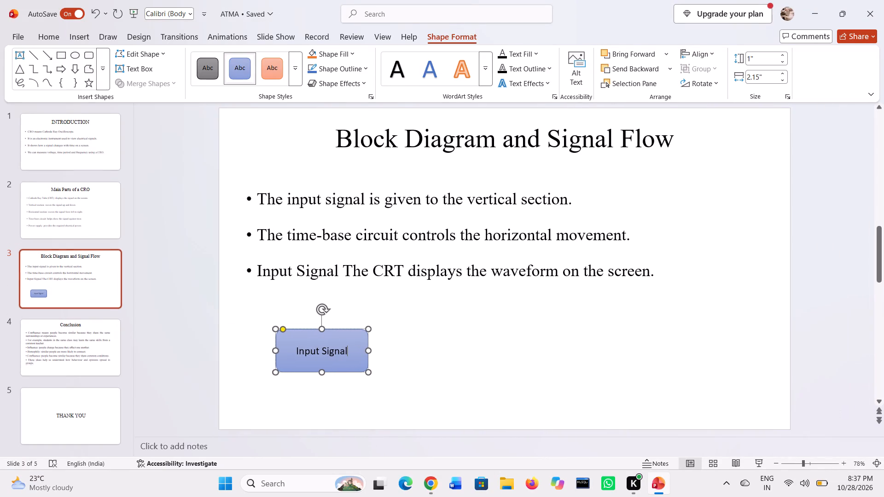
Add a second rounded rectangle beside the Input Signal box, aligned with it and sized about 1" high by 2.04" wide.
click(57, 61)
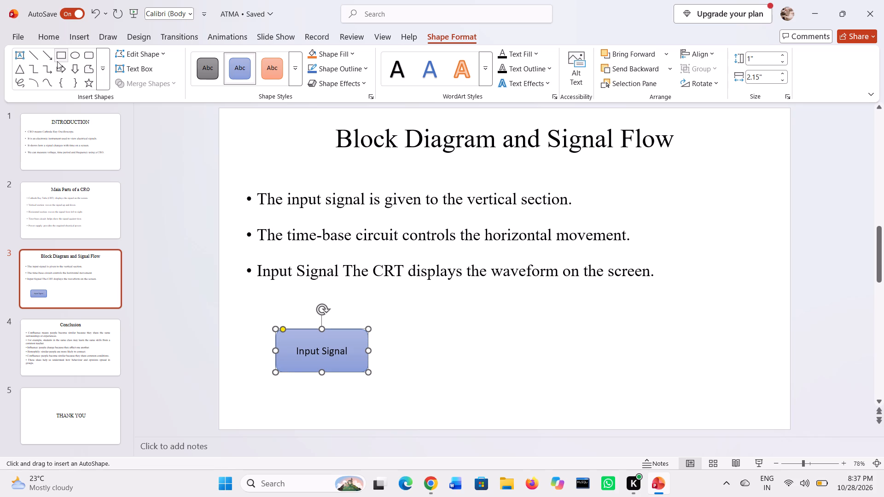
click(84, 57)
drag(408, 335, 489, 340)
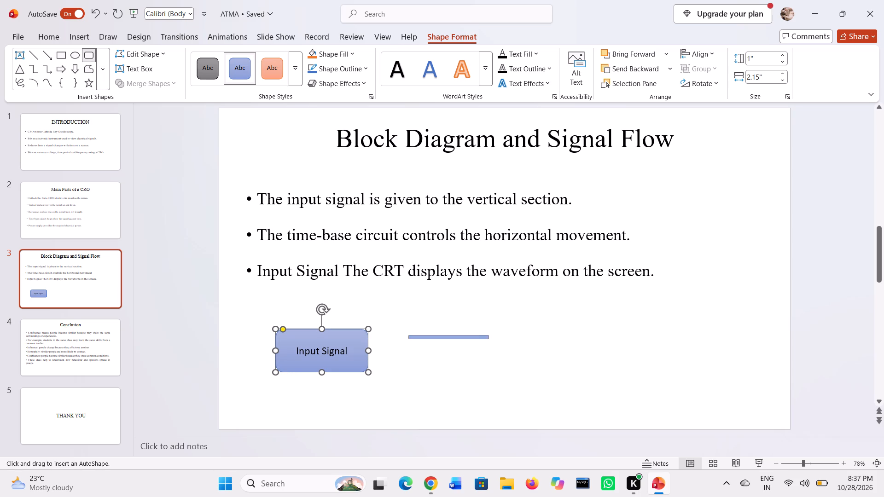
drag(489, 340, 506, 378)
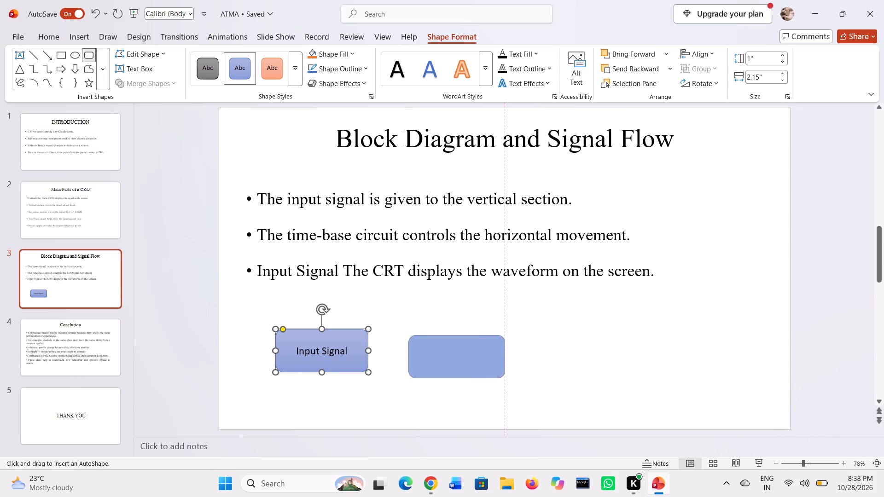
drag(506, 378, 506, 380)
drag(453, 364, 451, 358)
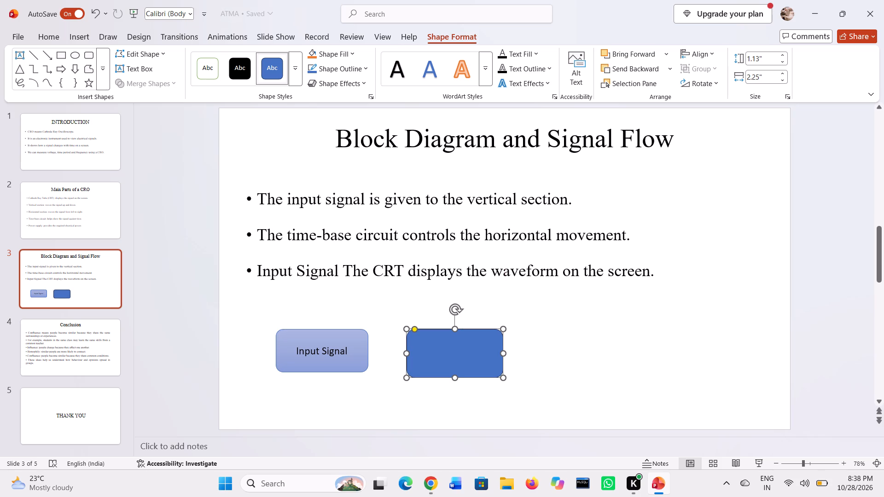
drag(503, 380, 494, 375)
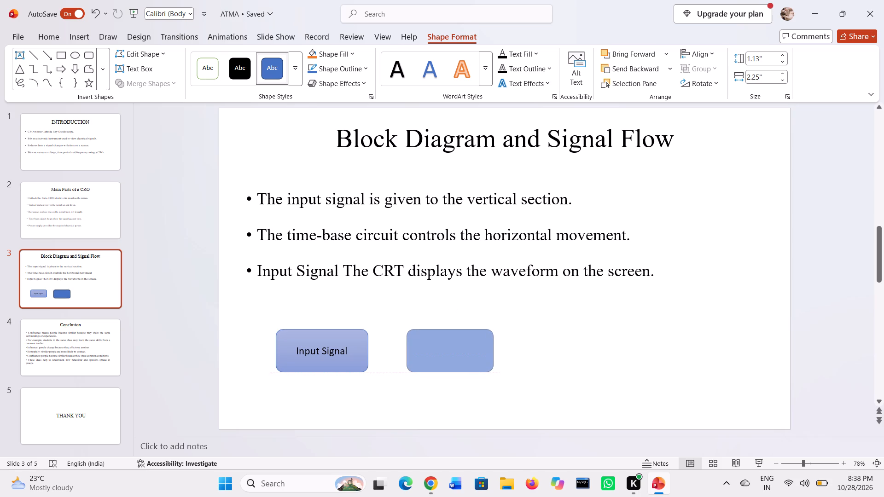
drag(494, 375, 495, 375)
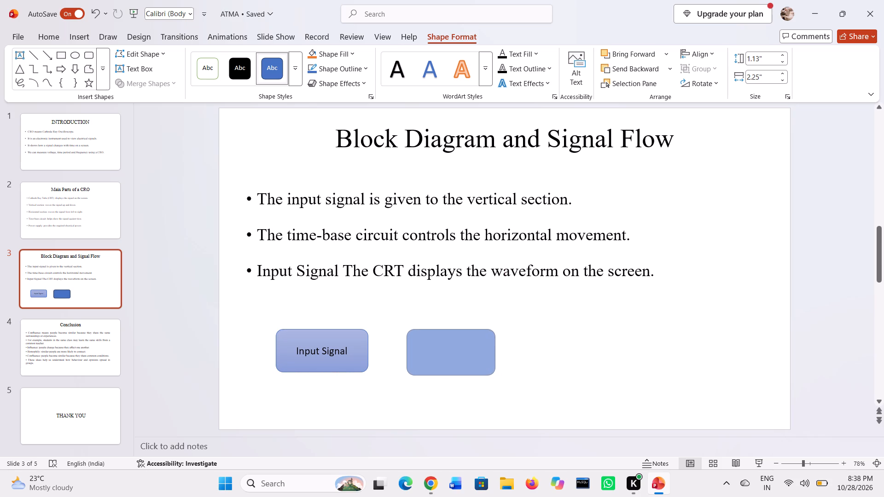
drag(495, 375, 494, 375)
Apply the light blue gradient theme style with dark text to the new rounded rectangle, matching the Input Signal box.
click(456, 350)
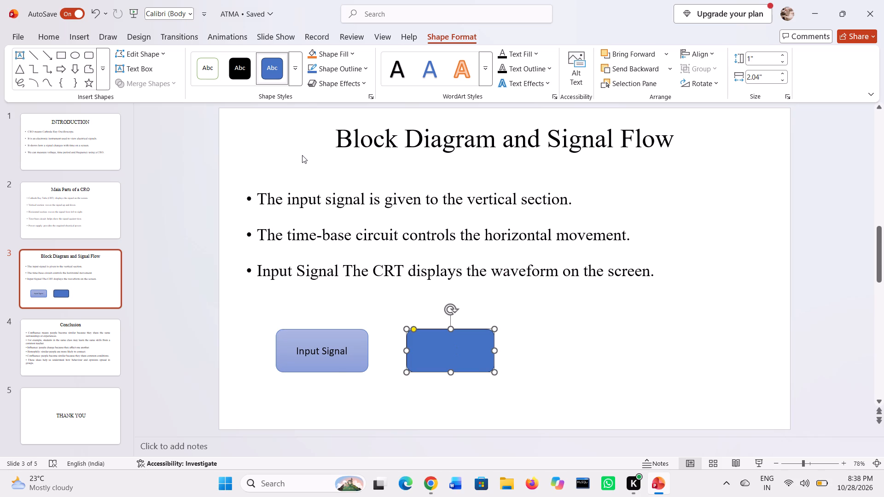
click(292, 81)
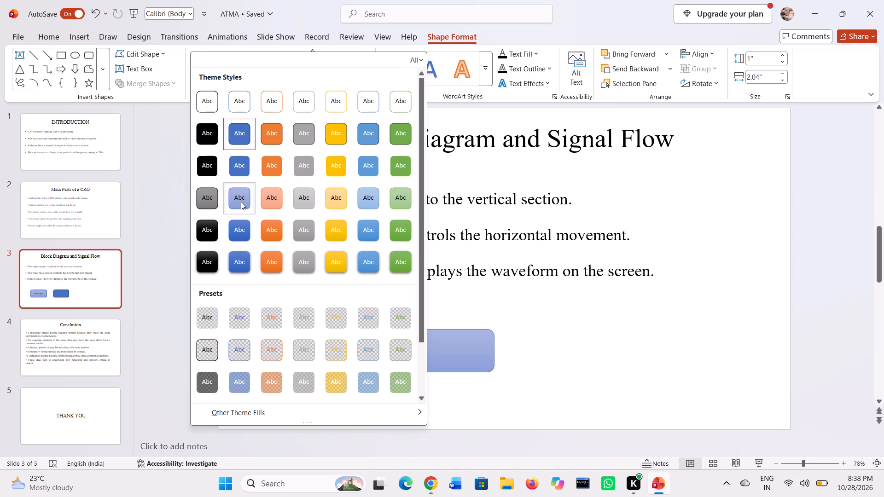
click(241, 208)
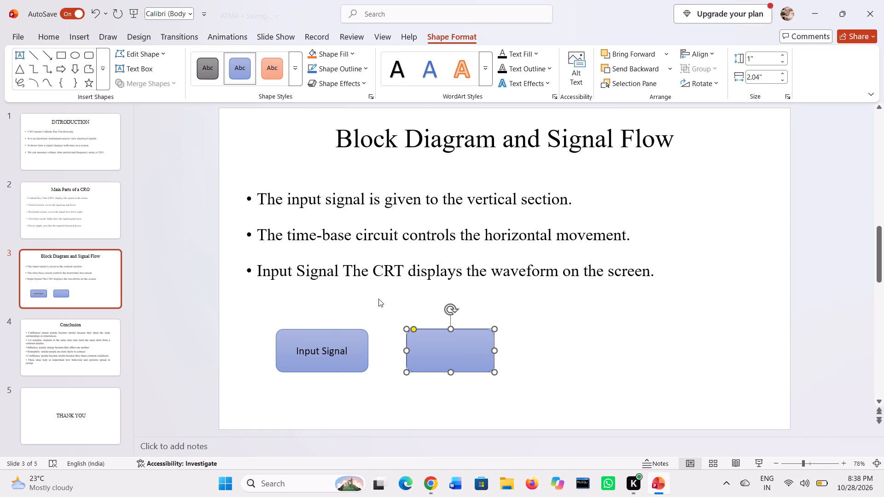
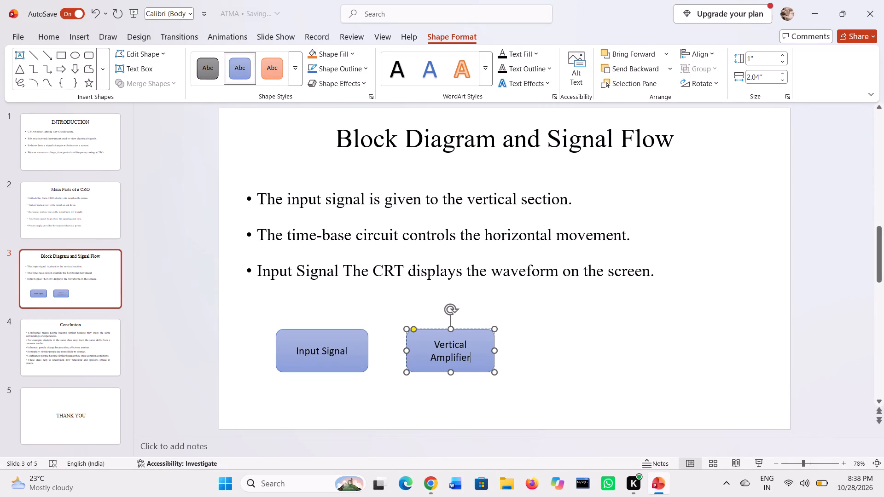
Narrow the Vertical Amplifier box slightly to about 2" wide, keeping its height at 1".
click(422, 307)
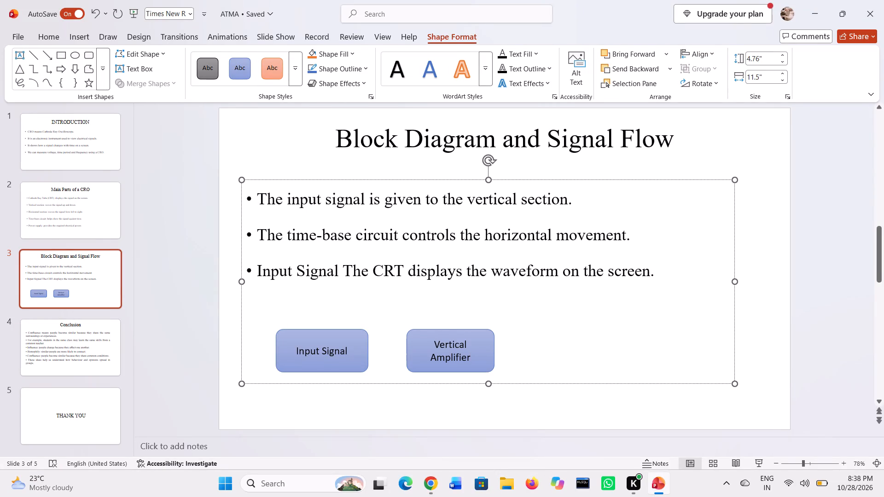
click(423, 342)
click(495, 372)
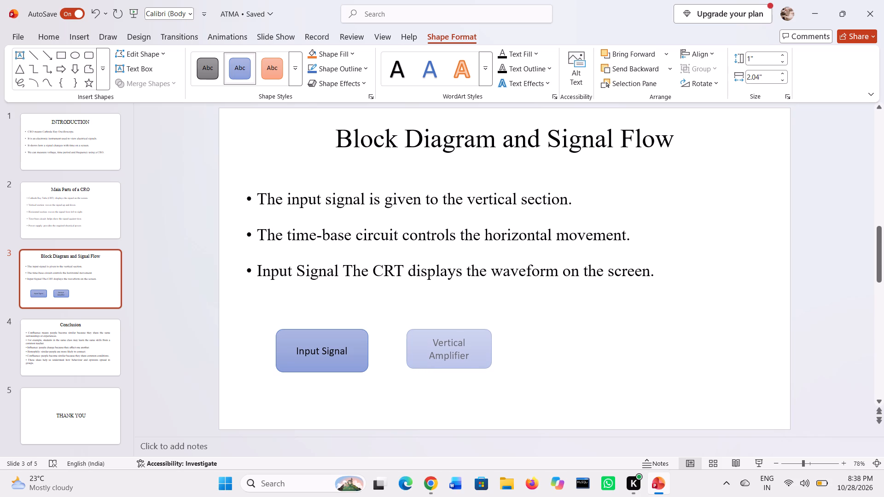
drag(467, 357, 466, 357)
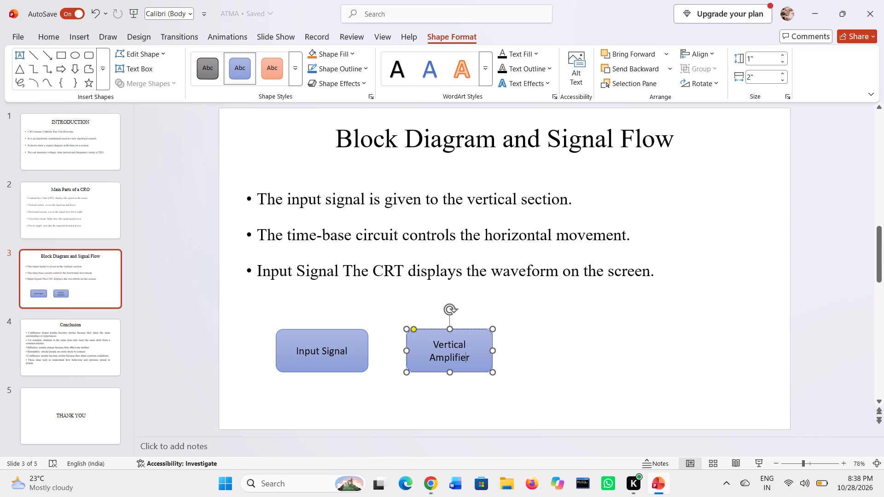
drag(466, 357, 469, 362)
click(479, 360)
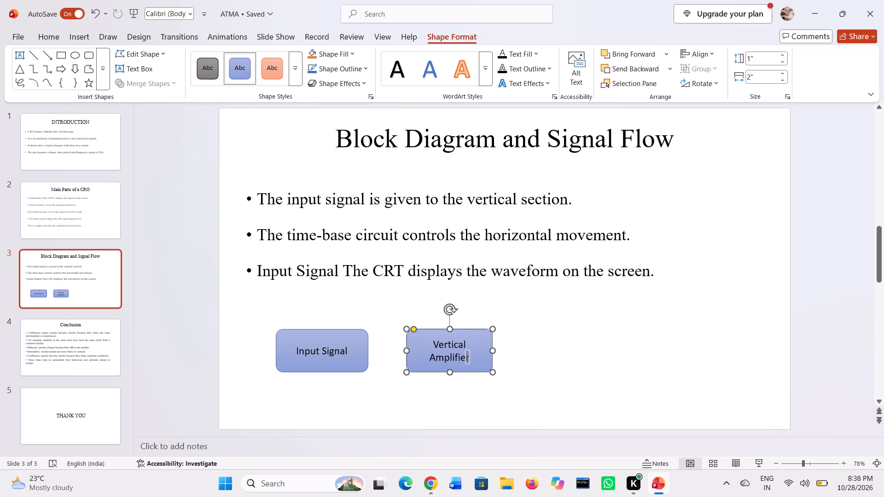
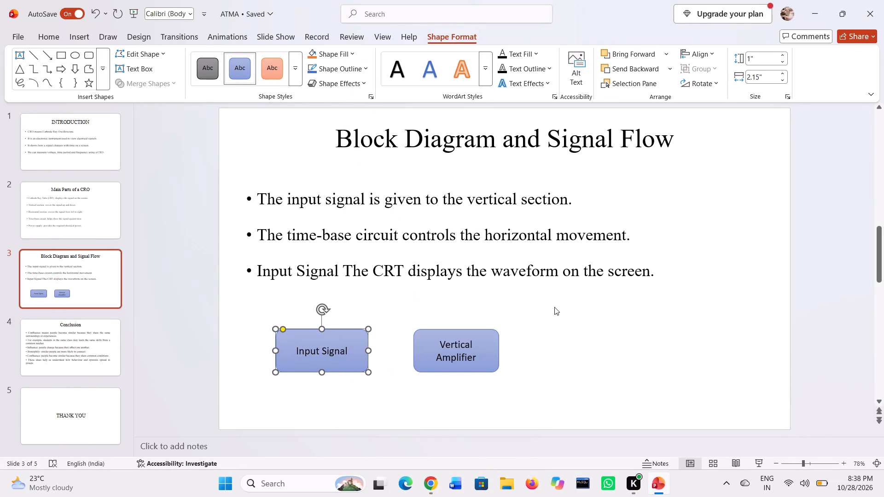
Duplicate the Input Signal box and place the copy beyond the Vertical Amplifier box as the third block of the row.
click(554, 349)
click(554, 349)
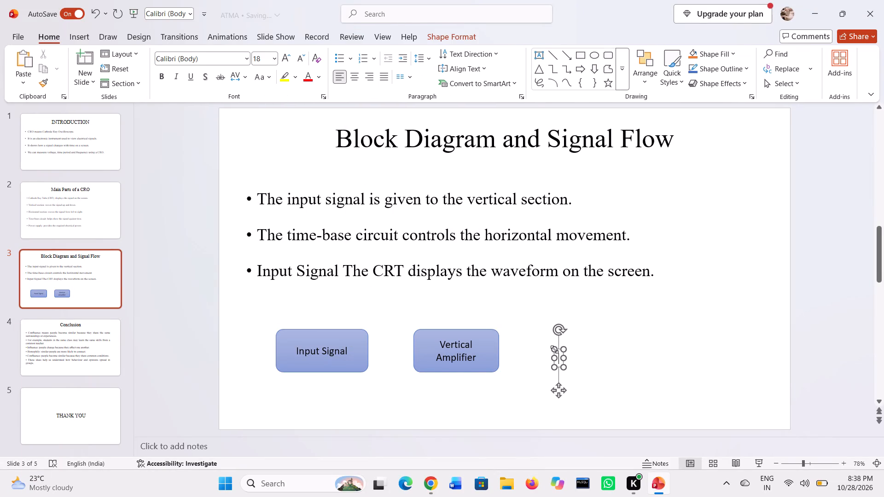
key(ctrl+v)
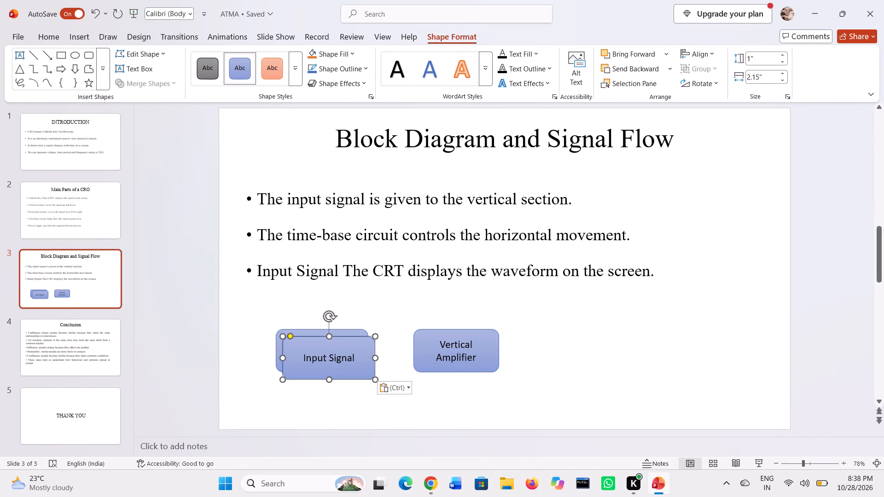
drag(339, 344, 425, 340)
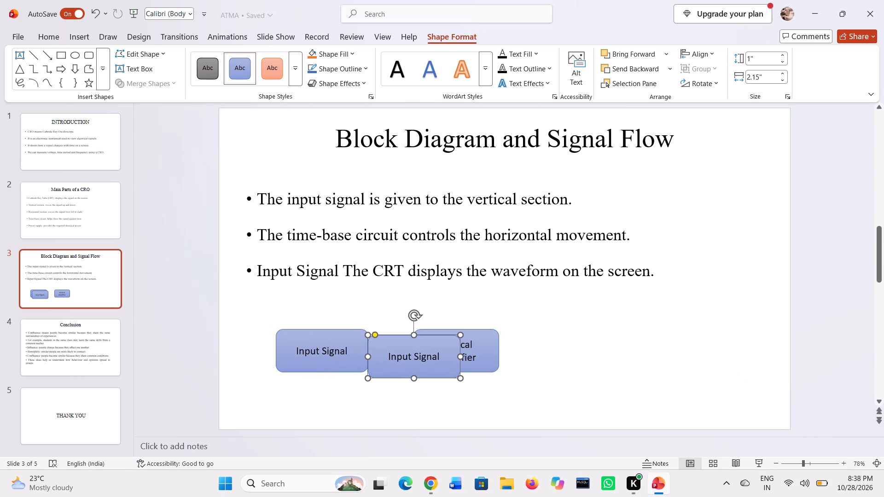
drag(430, 350, 434, 358)
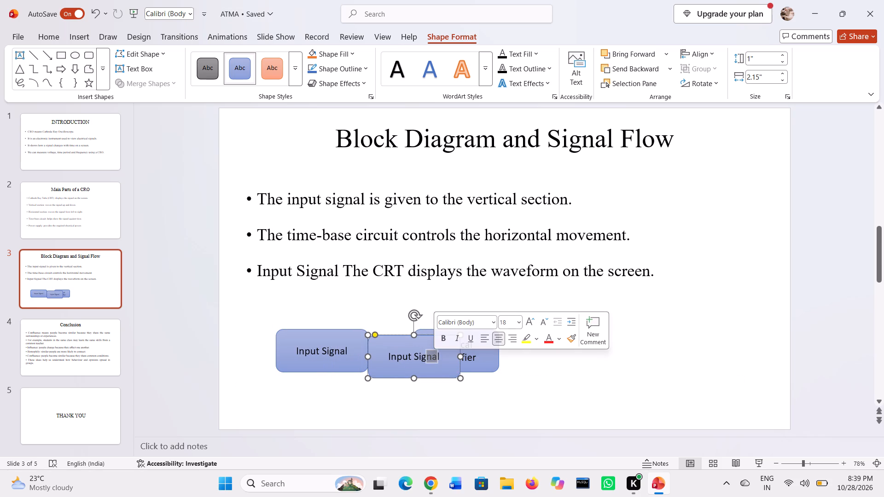
drag(443, 370, 564, 364)
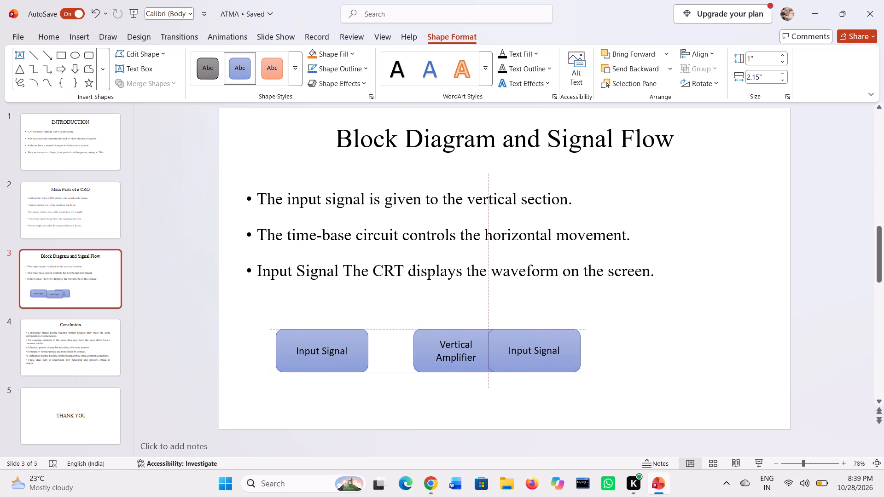
drag(564, 364, 616, 366)
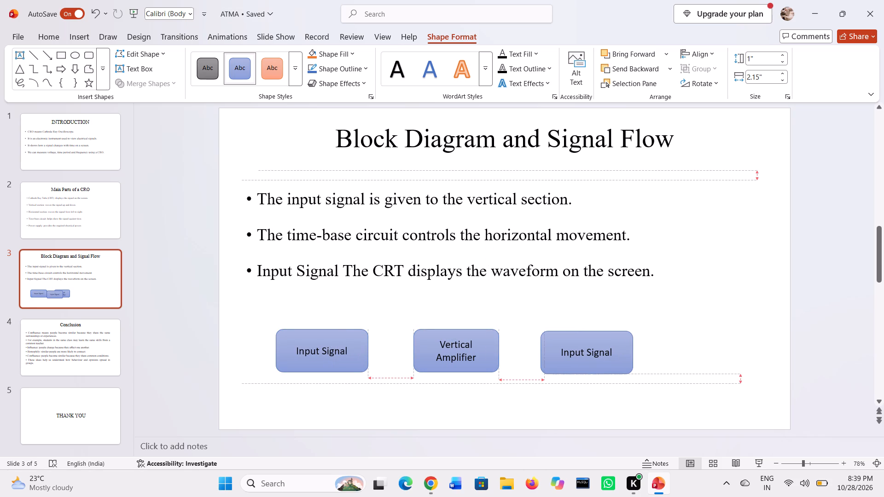
drag(616, 366, 616, 366)
Tighten the row by shifting the Vertical Amplifier box and the third box toward the first Input Signal box, aligning all three horizontally.
click(461, 350)
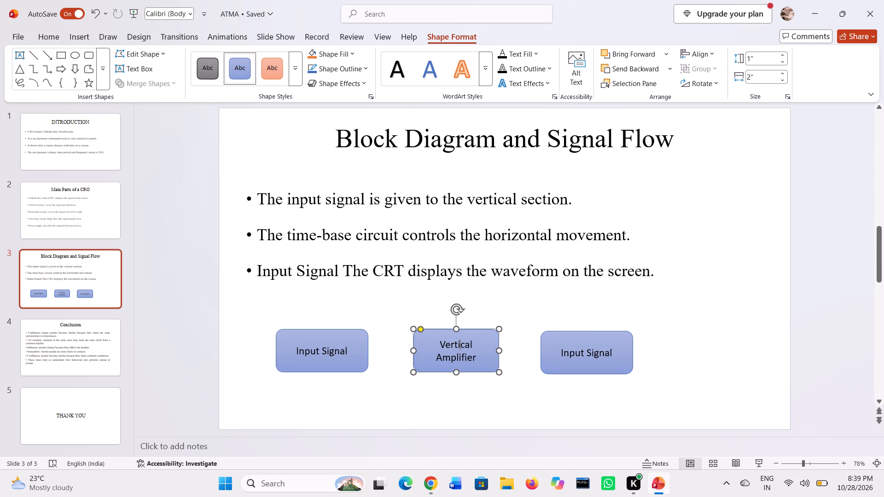
drag(487, 347, 471, 347)
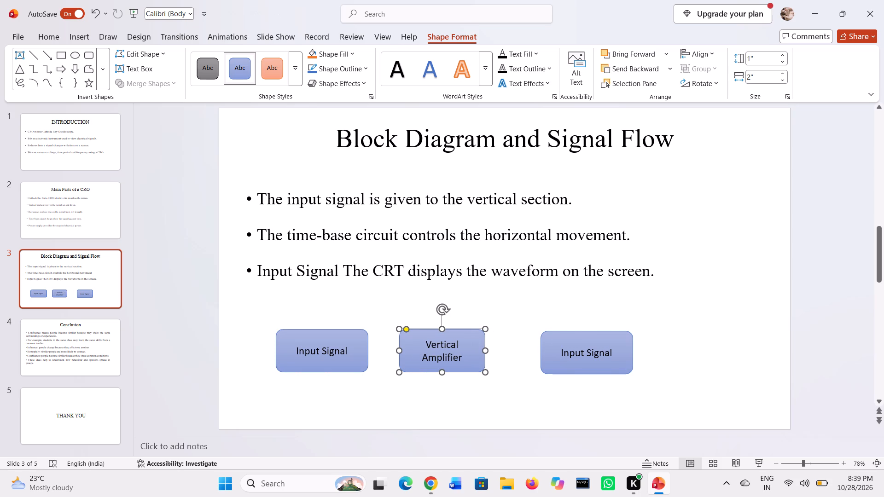
click(574, 351)
drag(572, 342, 564, 342)
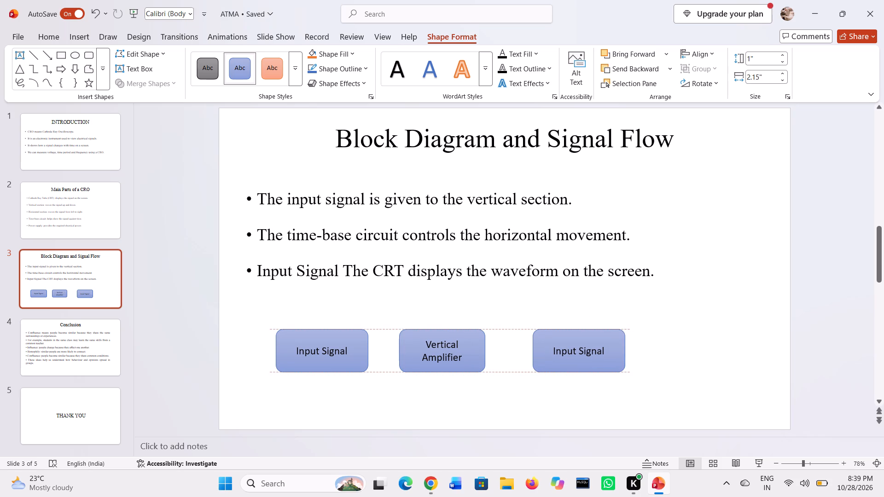
drag(564, 342, 558, 342)
click(564, 355)
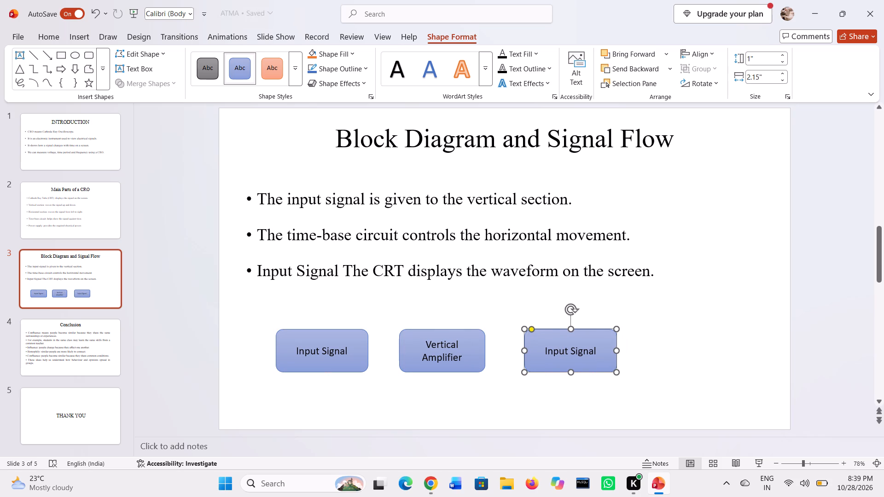
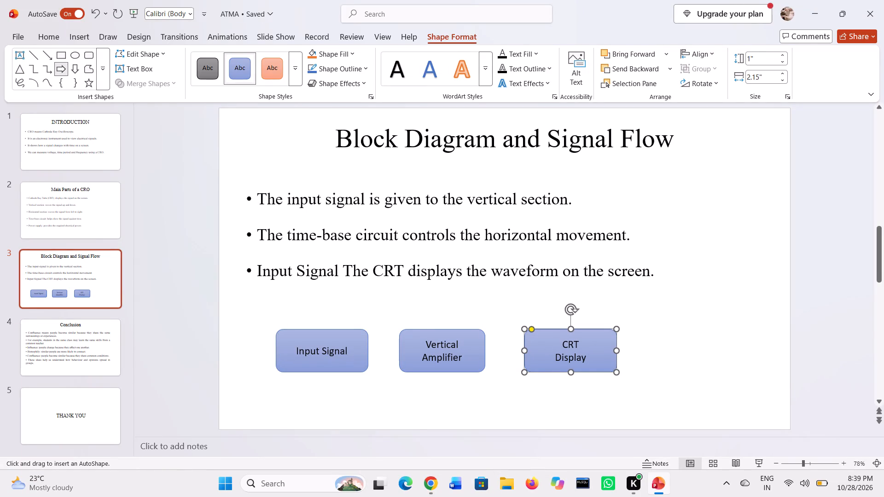
Draw a right block arrow about 0.65" wide and 0.47" high and place it between the Input Signal and Vertical Amplifier boxes.
drag(428, 331, 409, 327)
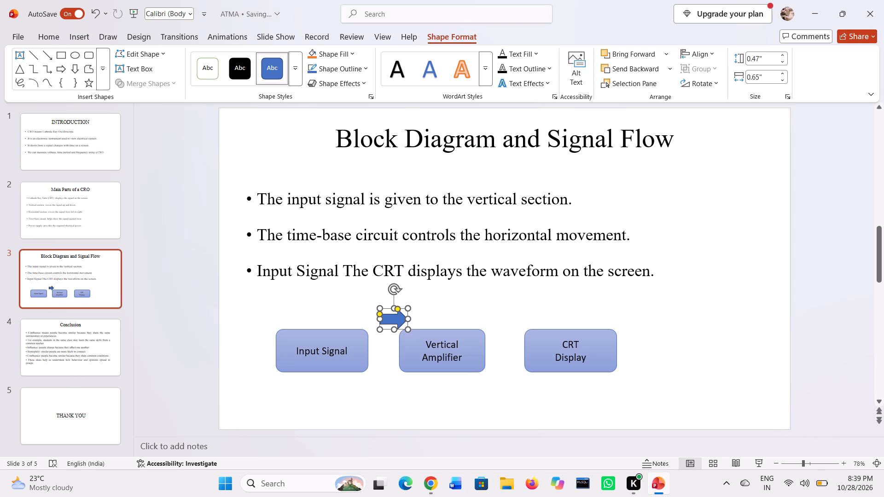
drag(388, 317, 386, 344)
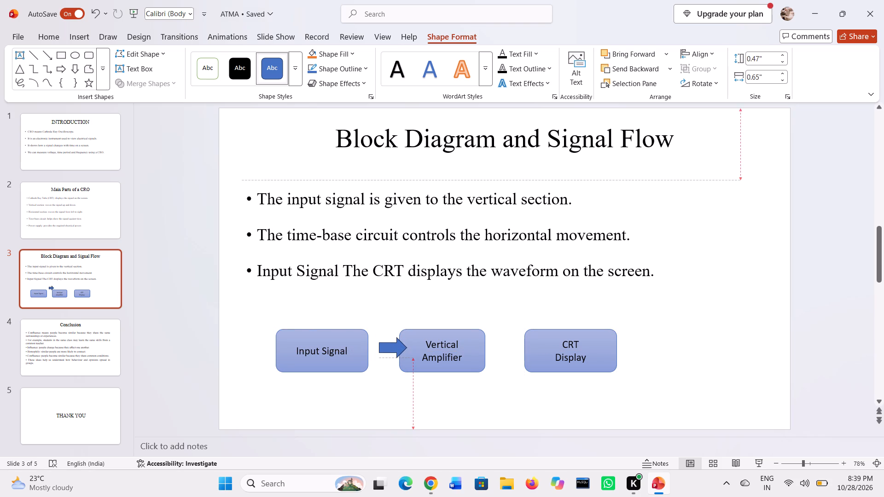
drag(386, 344, 380, 347)
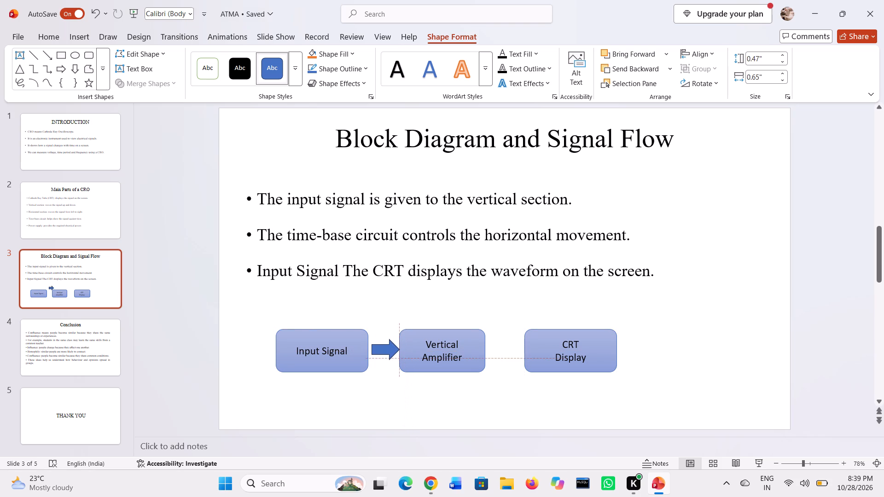
drag(380, 347, 378, 347)
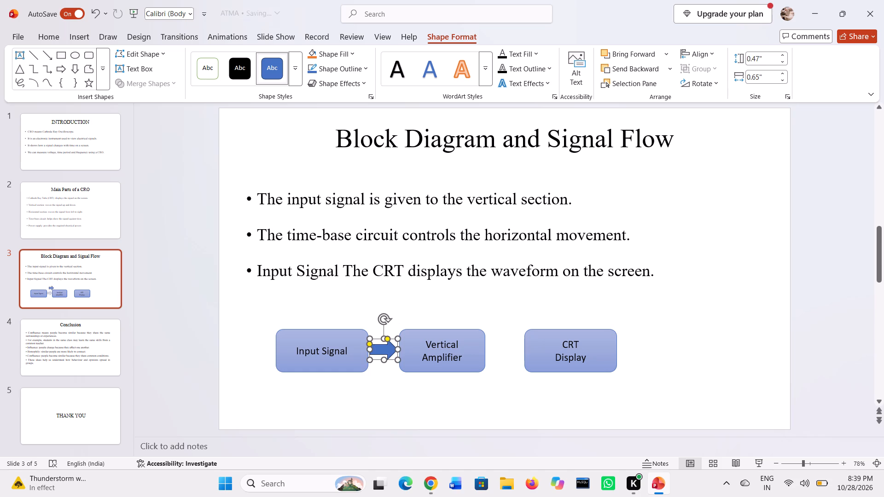
click(376, 311)
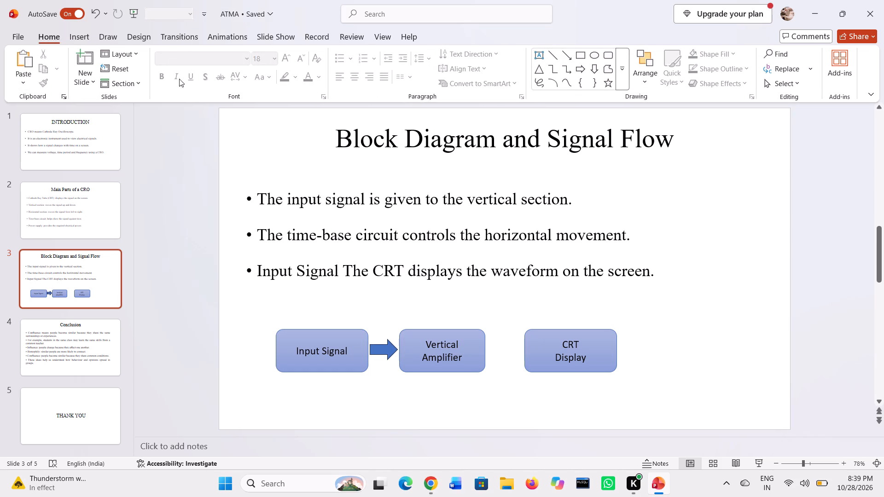
Add a second right block arrow, shrink it to about 0.65" by 0.43", and place it between the Vertical Amplifier and CRT Display boxes.
click(583, 73)
click(514, 317)
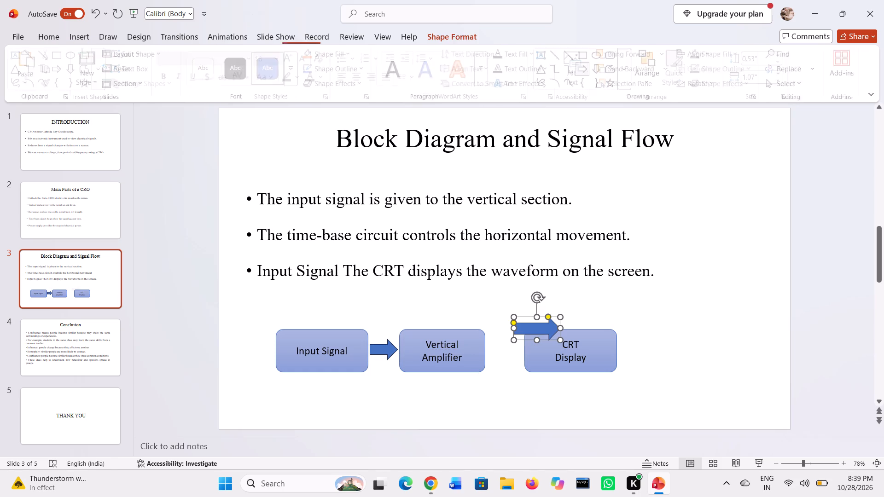
drag(561, 341, 549, 338)
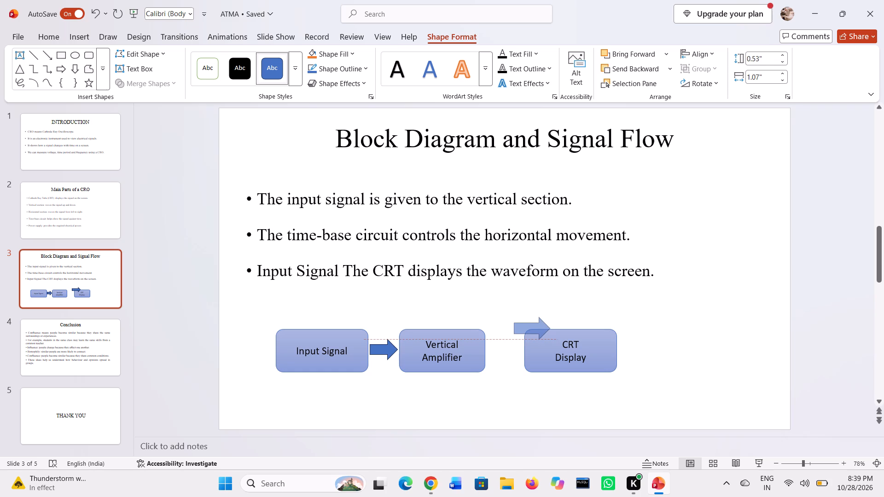
drag(549, 338, 542, 335)
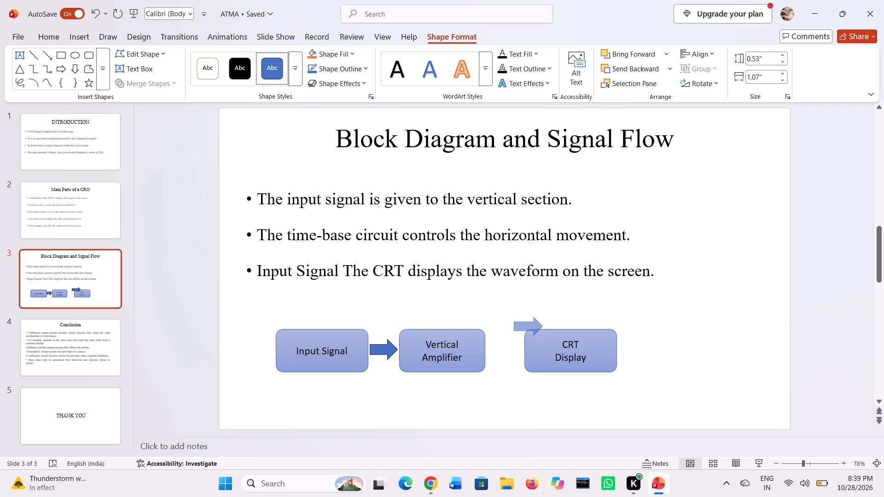
drag(542, 335, 541, 335)
drag(521, 329, 511, 351)
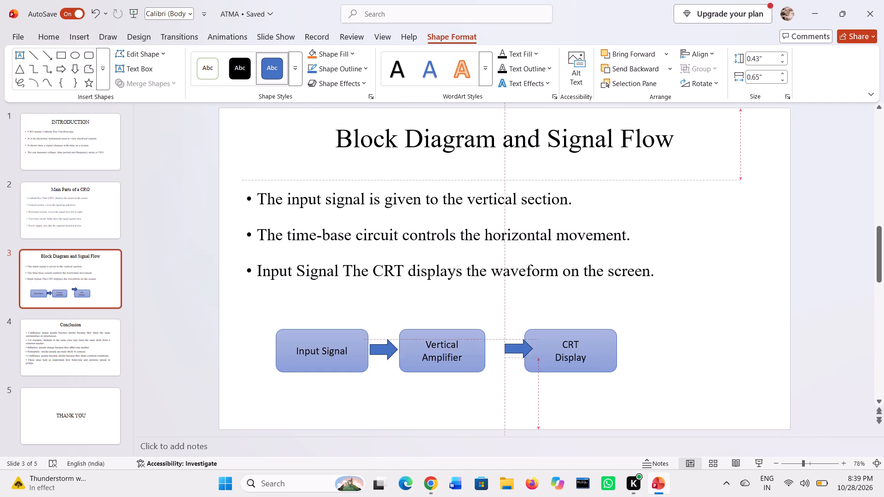
drag(511, 351, 500, 353)
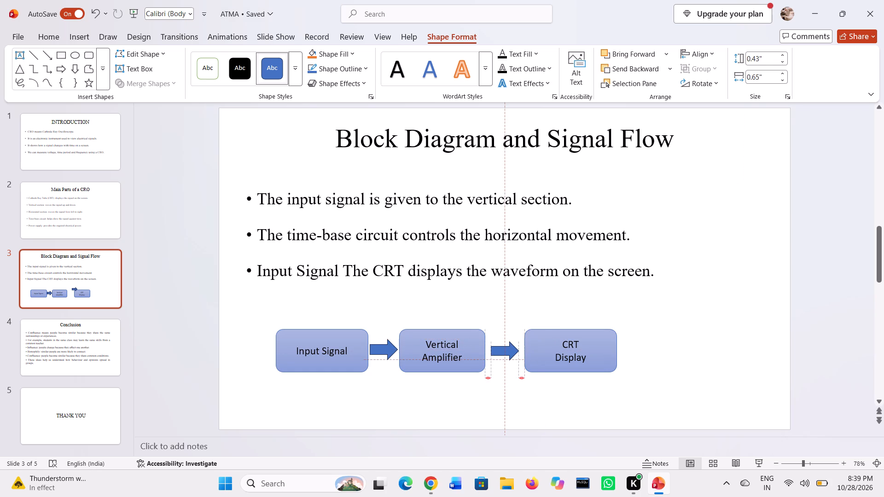
drag(500, 353, 496, 354)
Shift the CRT Display box slightly closer to the second arrow, keeping it aligned with the other boxes.
click(555, 355)
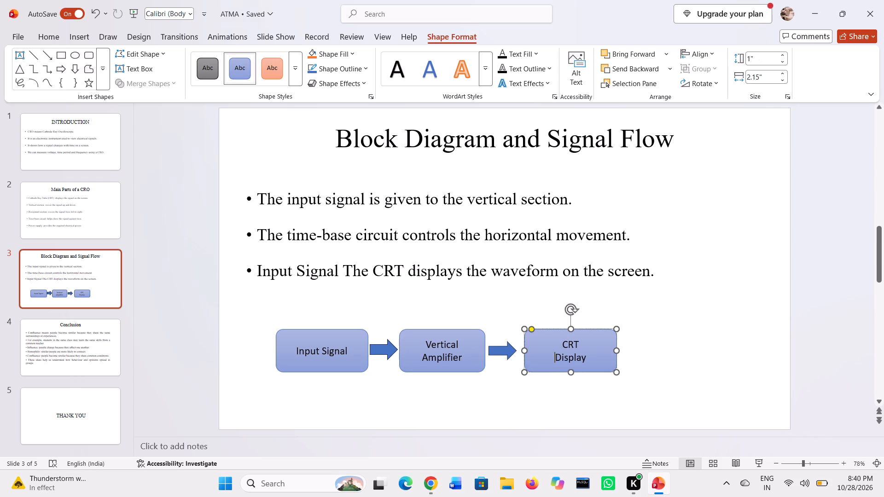
drag(548, 352, 543, 354)
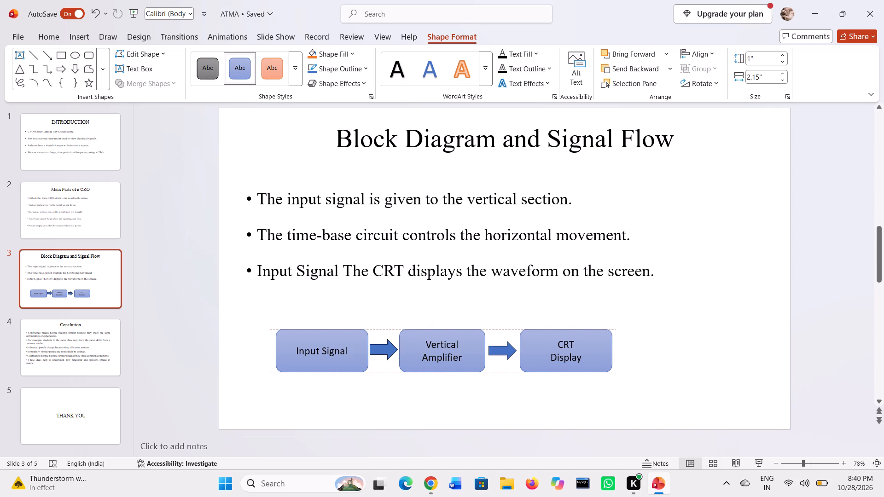
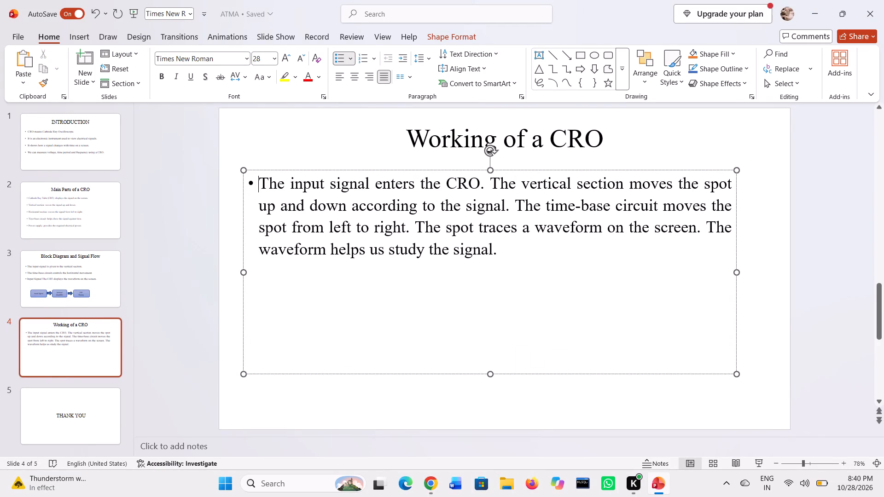
Split the Working of a CRO paragraph into five separate bullets, one per sentence.
click(491, 184)
key(Return)
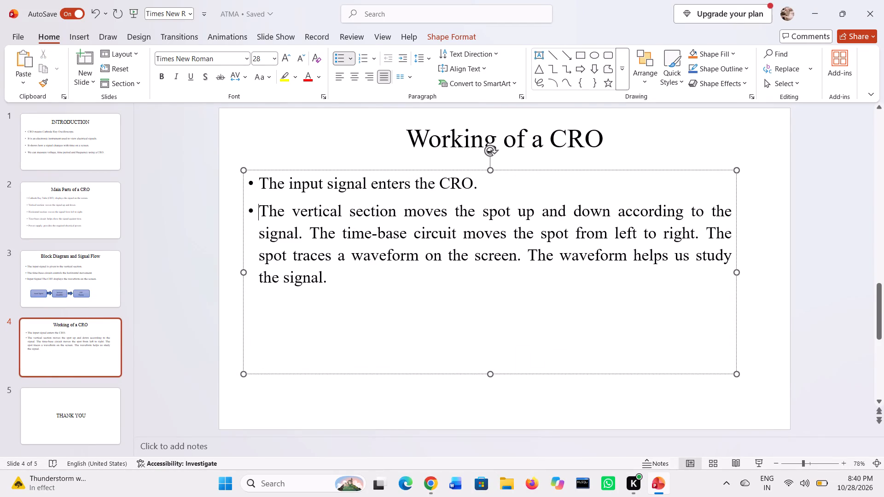
click(310, 235)
key(Return)
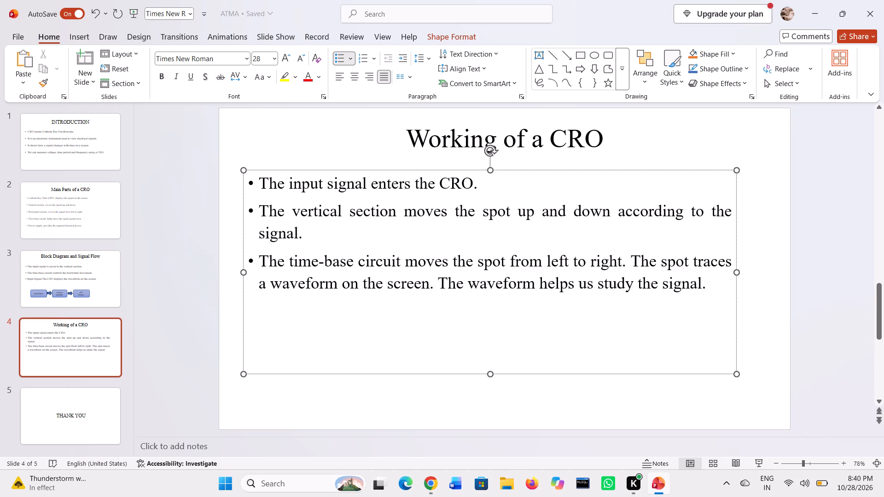
click(630, 259)
key(Return)
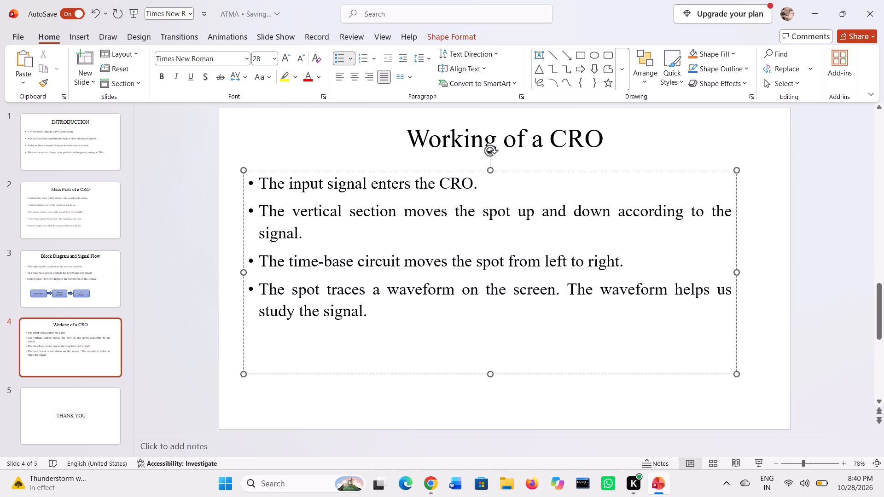
click(574, 288)
click(565, 287)
key(Return)
Set the line spacing of all the Working of a CRO bullets to 1.5.
click(337, 216)
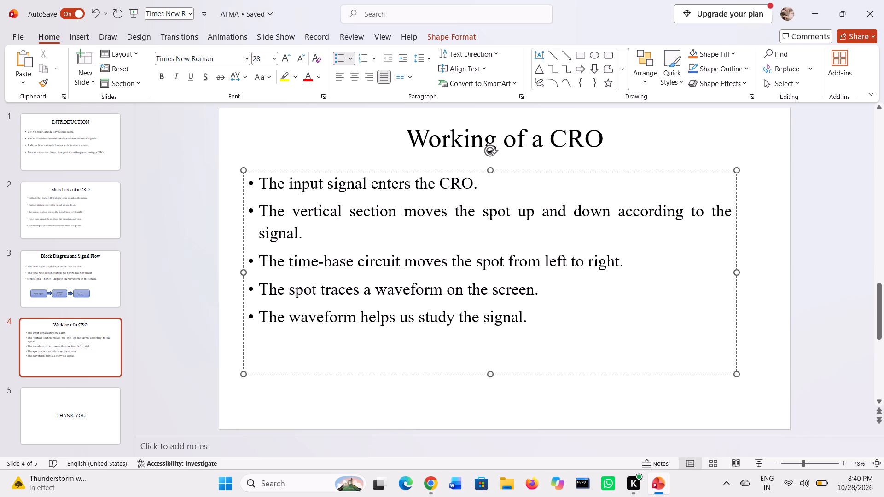
click(278, 250)
key(ctrl+a)
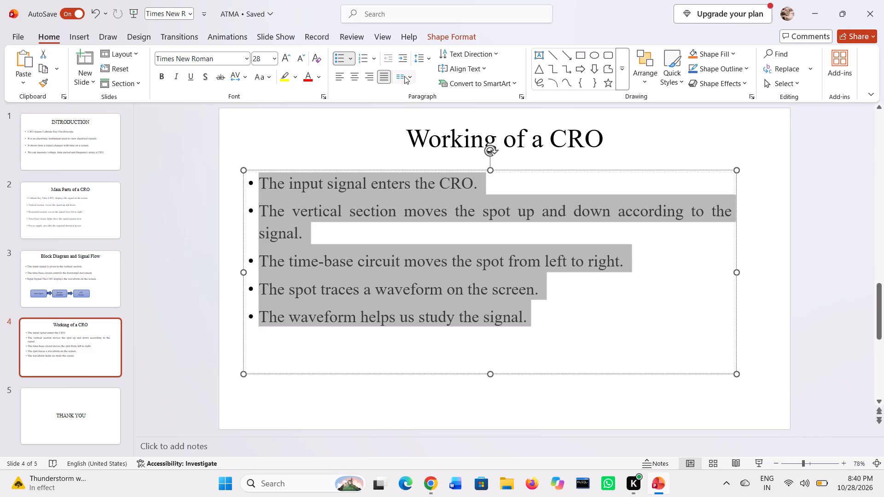
click(430, 59)
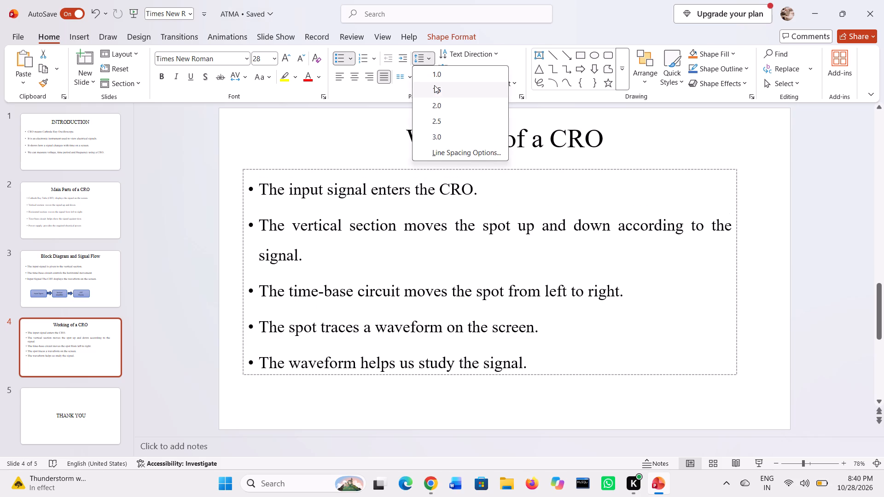
click(436, 89)
Move the bullet text box slightly down to leave more space below the Working of a CRO title.
click(318, 190)
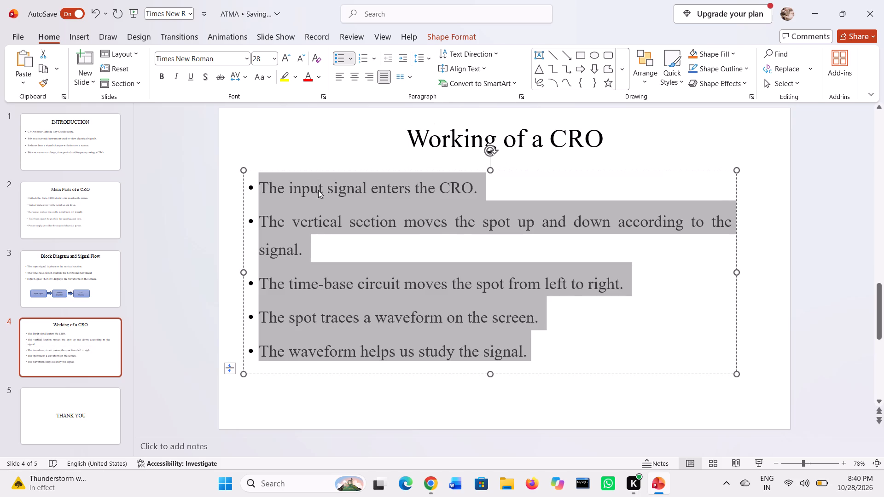
drag(316, 167, 316, 172)
click(305, 186)
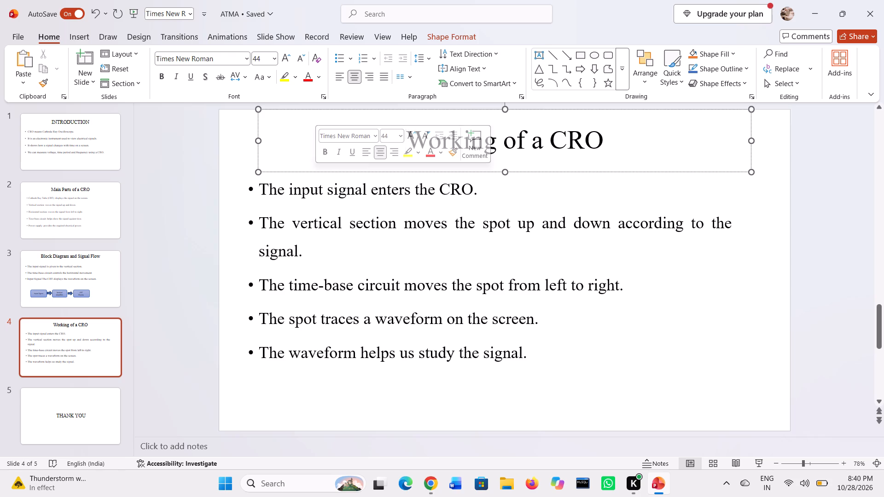
click(305, 173)
drag(305, 170, 305, 177)
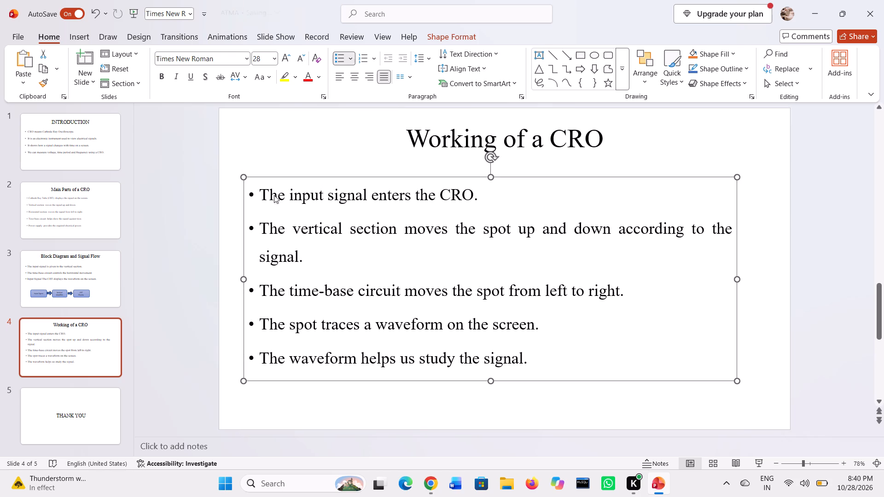
click(183, 242)
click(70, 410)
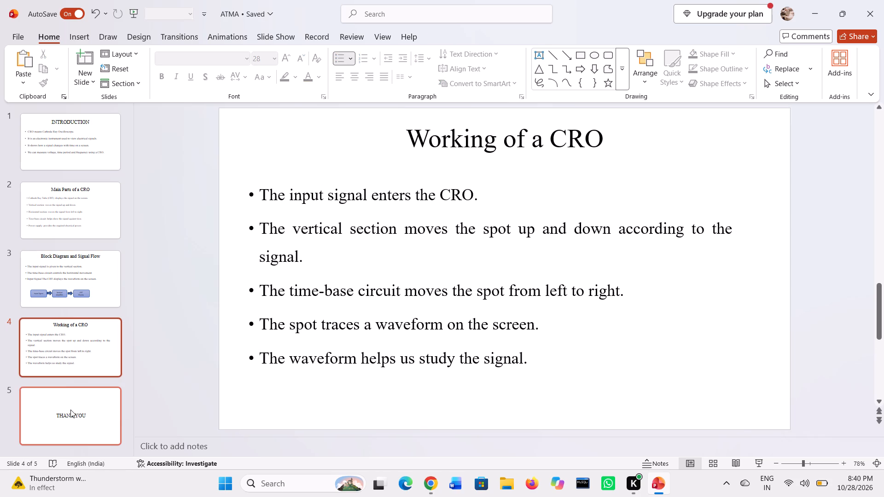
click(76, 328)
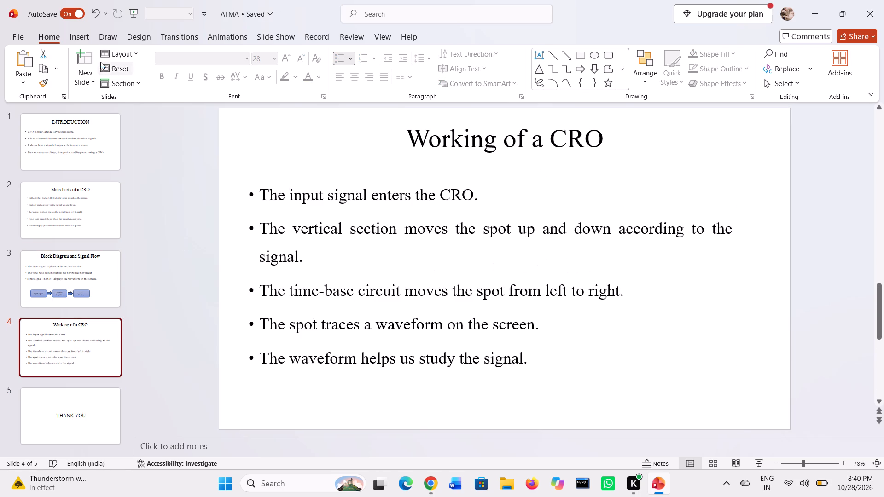
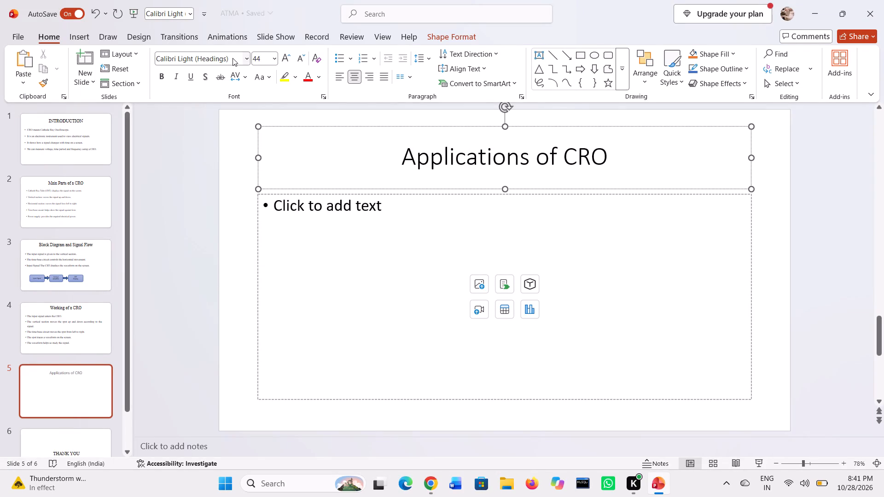
Set the font of the whole "Applications of CRO" slide title to Times New Roman.
text(TIME)
key(Return)
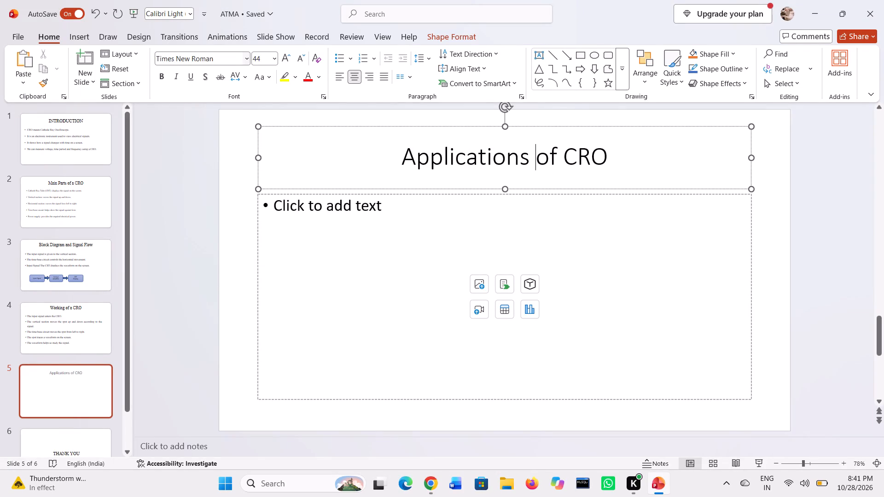
click(386, 167)
key(ctrl+a)
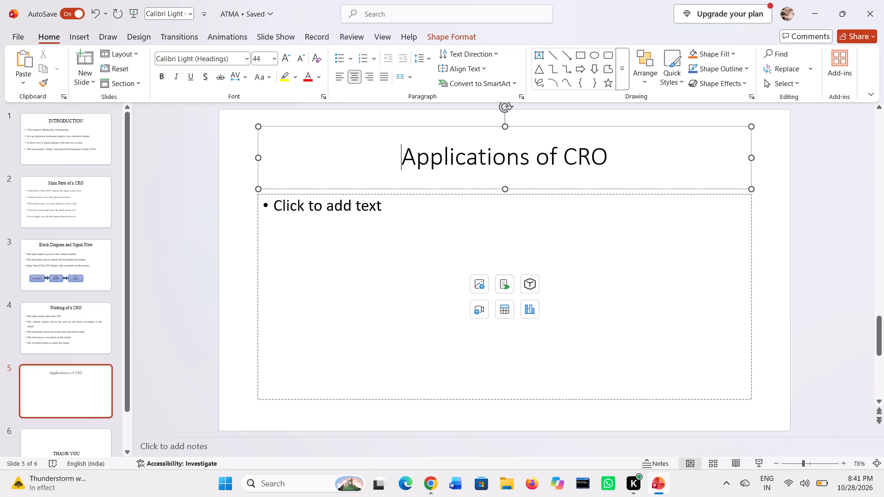
click(224, 63)
text(TIME)
key(Return)
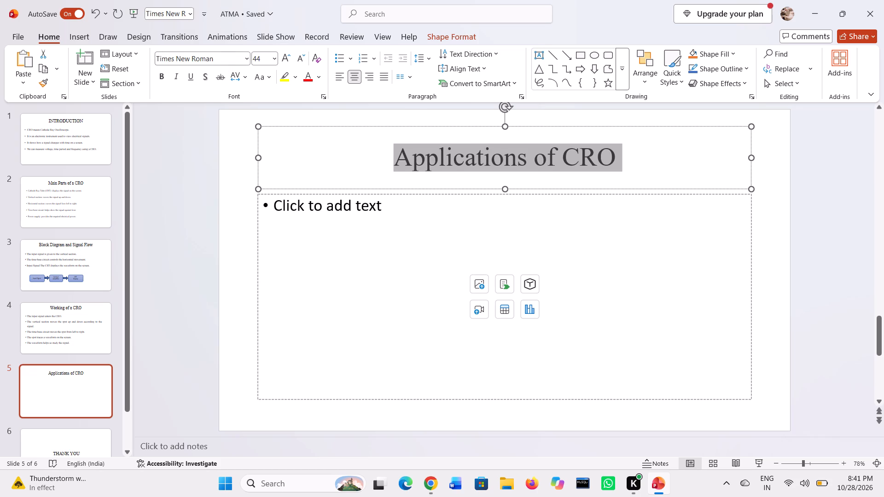
click(322, 176)
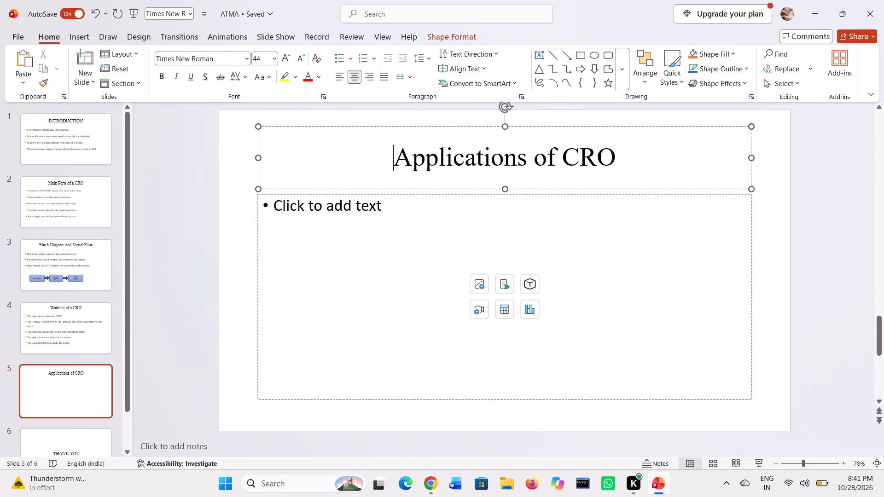
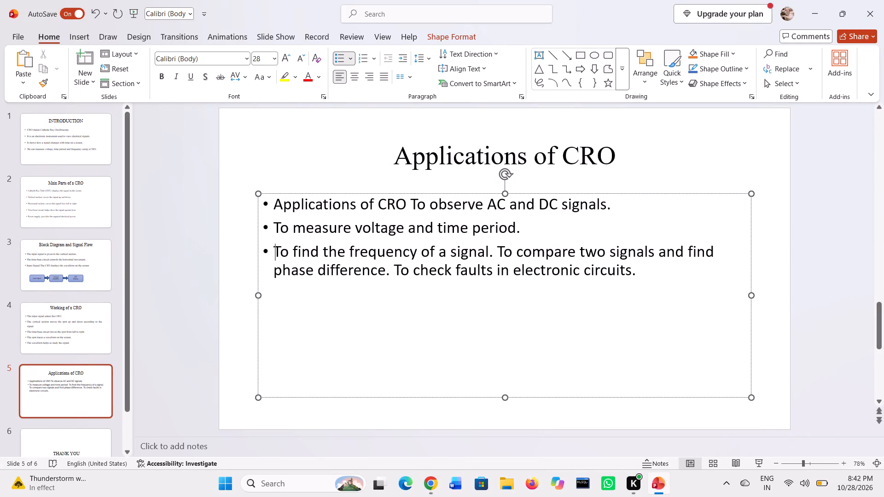
Split the last bullet into separate bullets starting at "To compare two signals" and "To check faults in electronic circuits.".
click(499, 249)
key(Return)
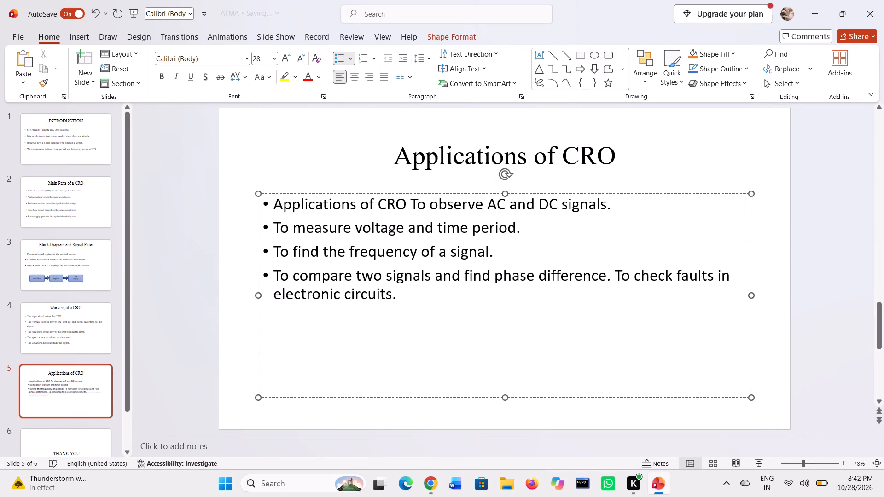
key(Return)
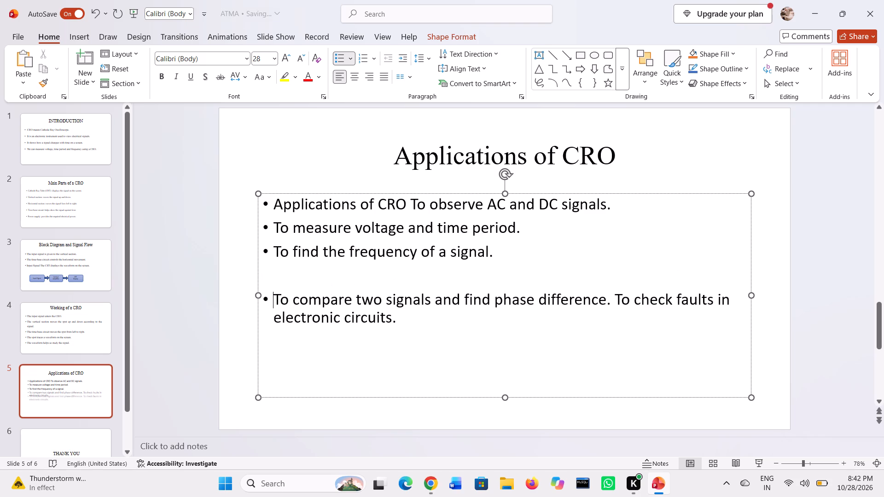
key(ctrl+z)
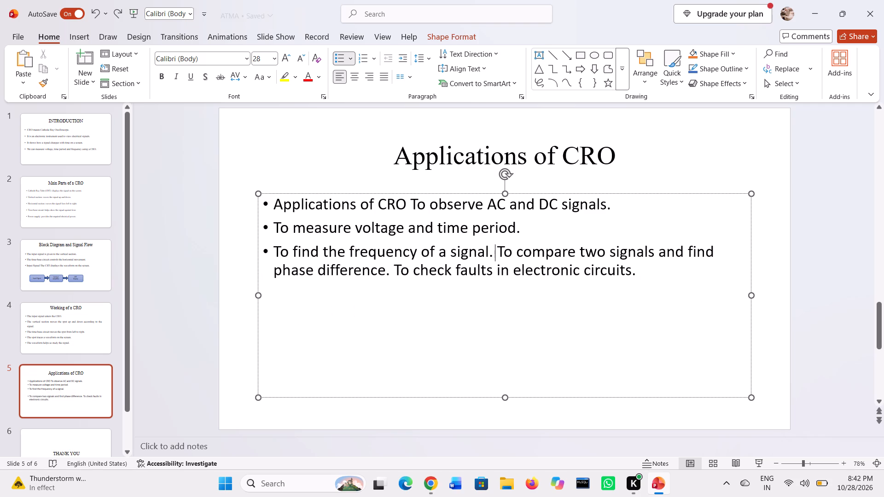
key(Return)
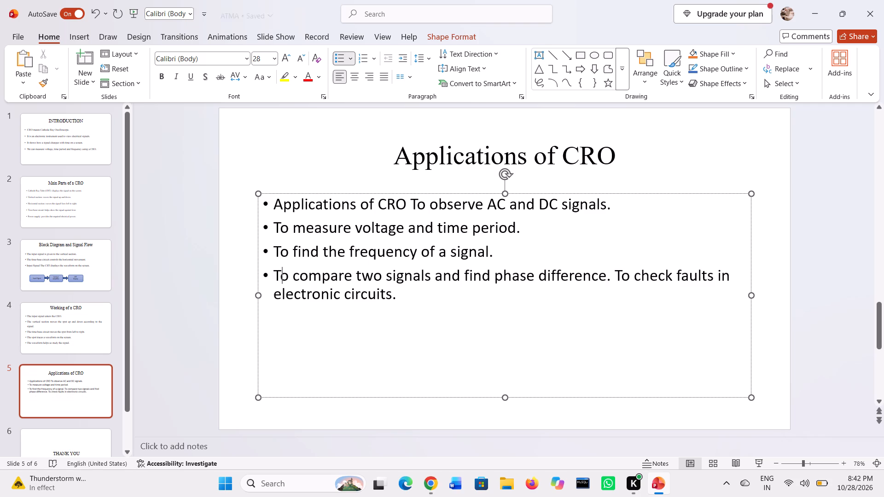
click(619, 277)
key(Left)
key(Return)
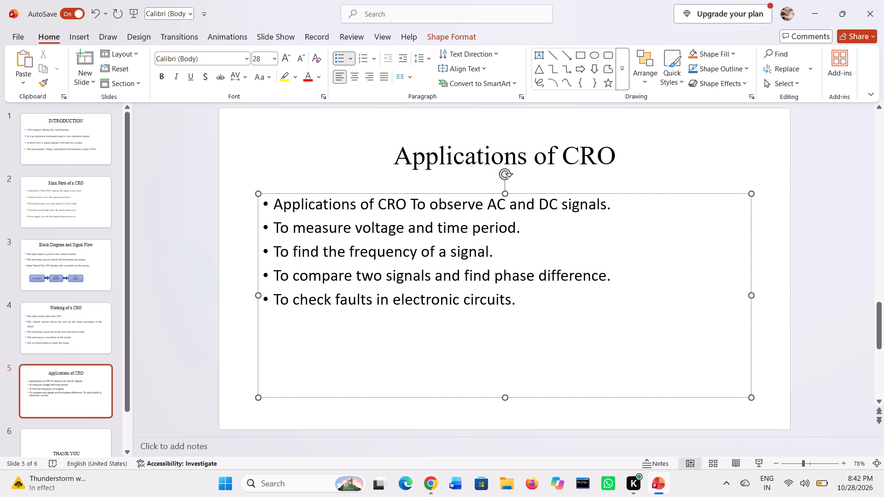
Set the font of all five bullets on the Applications of CRO slide to Times New Roman.
key(ctrl+a)
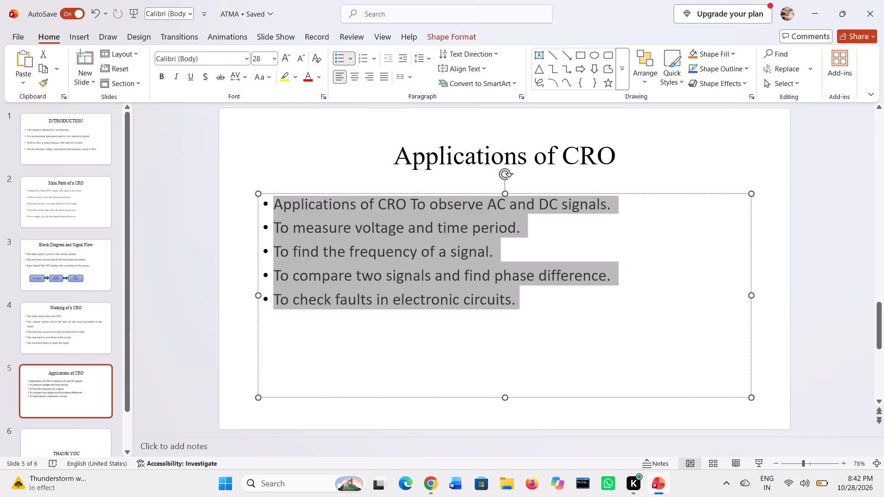
click(228, 61)
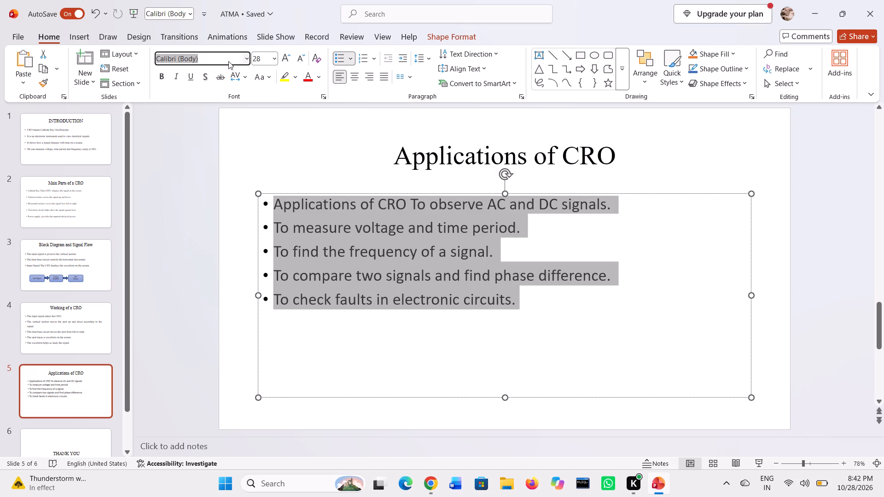
text(TIM)
key(Return)
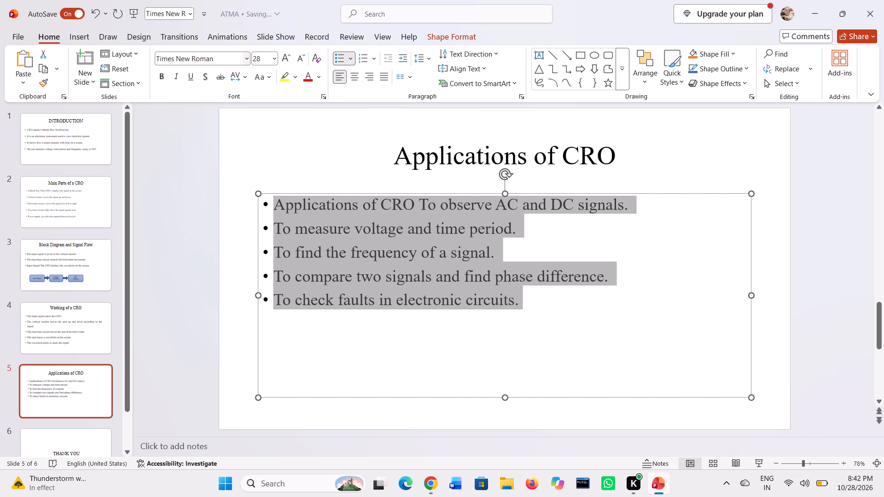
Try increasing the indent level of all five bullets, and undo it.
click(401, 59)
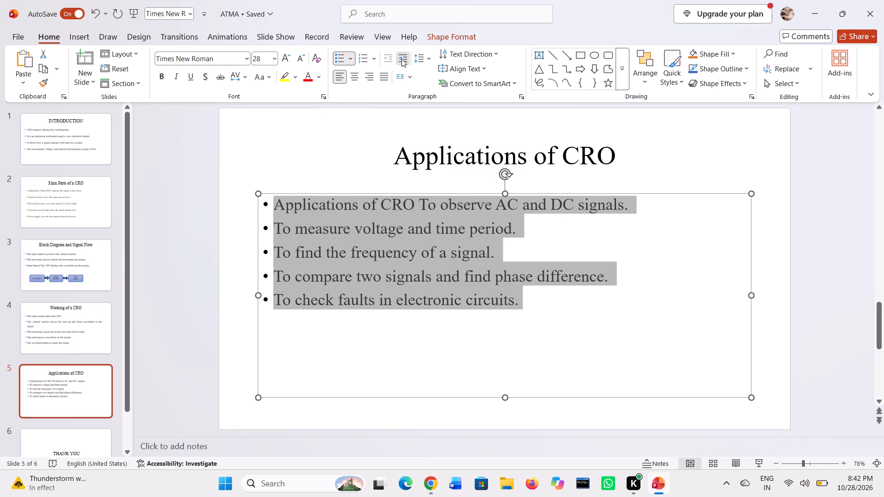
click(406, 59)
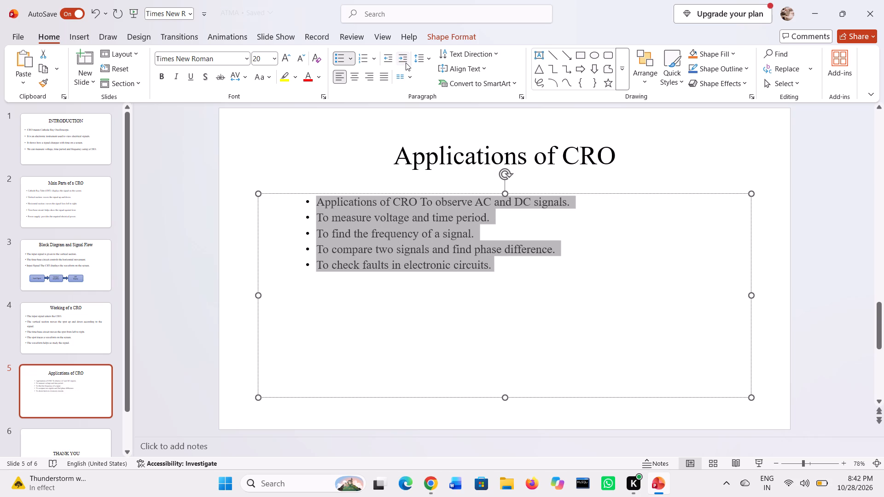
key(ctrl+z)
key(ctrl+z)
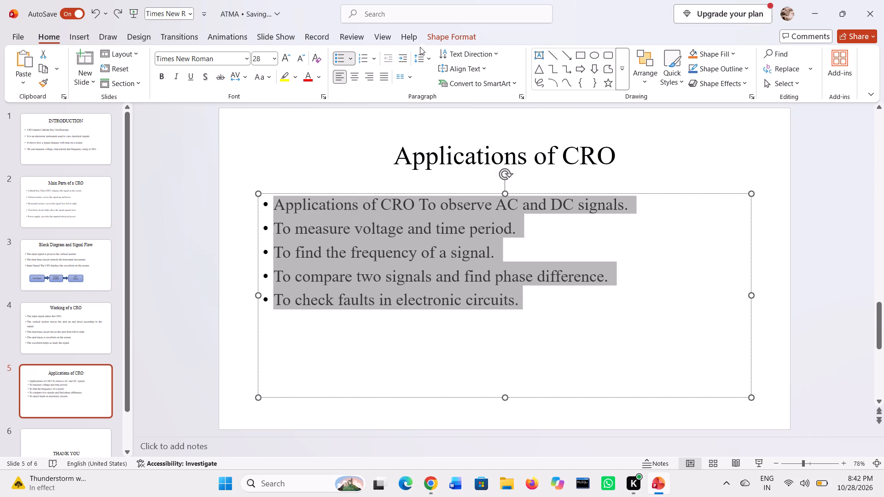
Set the line spacing of all the Applications of CRO bullets to 1.5.
click(417, 58)
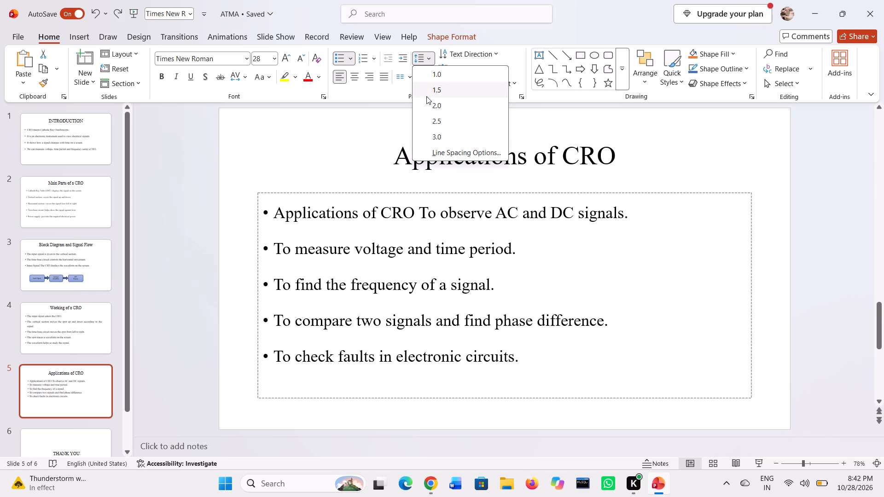
click(426, 96)
click(292, 130)
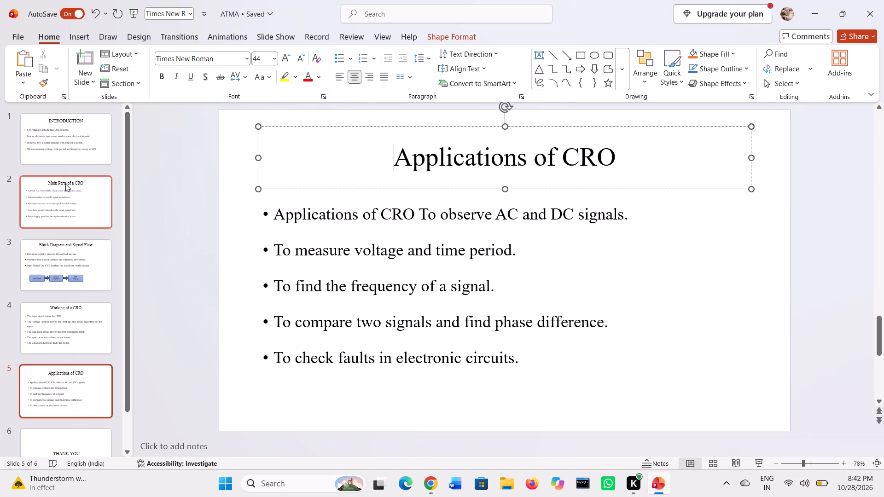
Check the text formatting on the Main Parts of a CRO, Block Diagram and Signal Flow, and Working of a CRO slides.
click(65, 184)
click(61, 276)
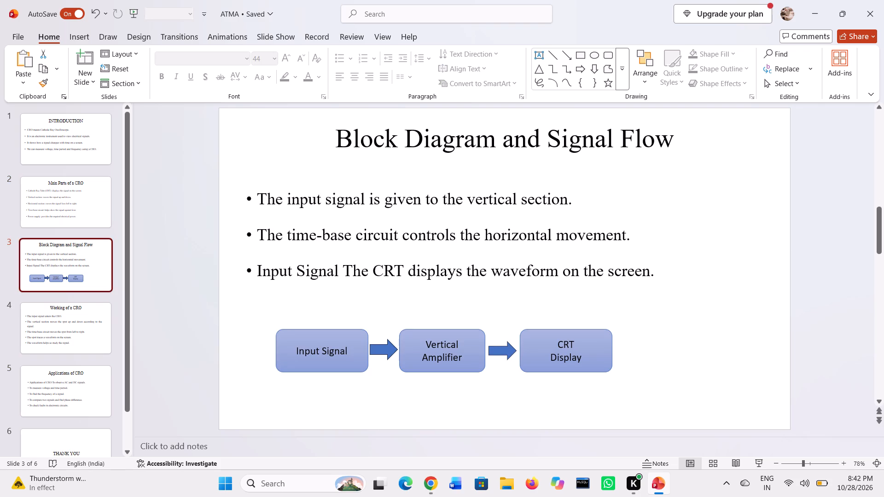
click(279, 265)
key(ctrl+a)
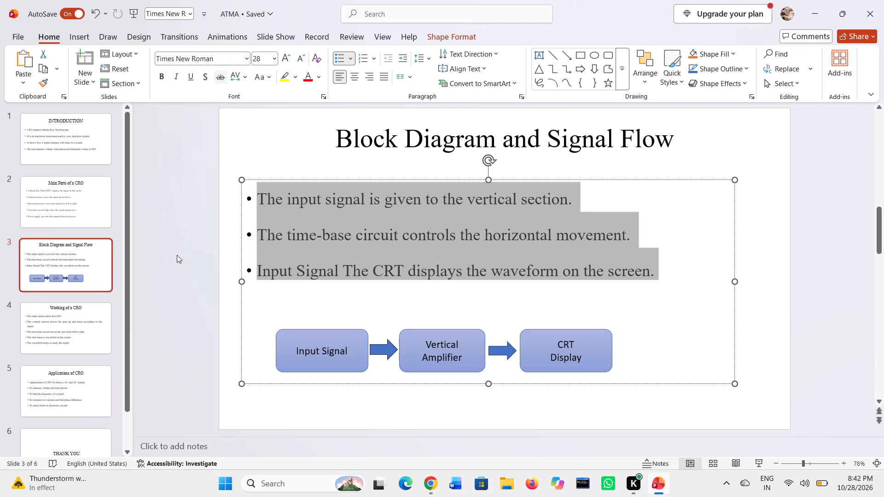
click(71, 338)
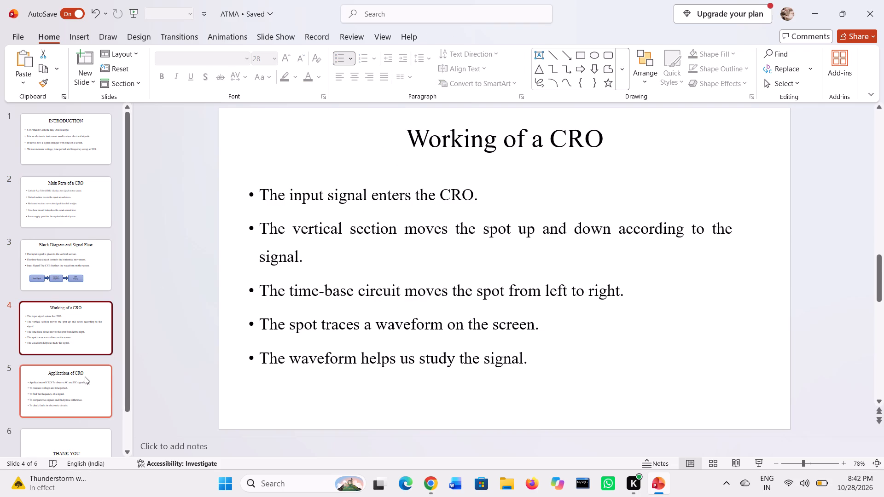
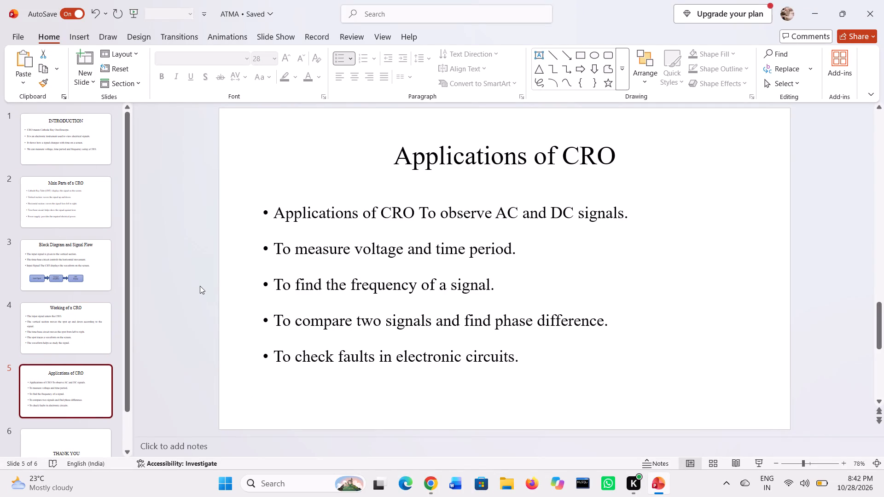
Save the ATMA presentation.
key(ctrl+s)
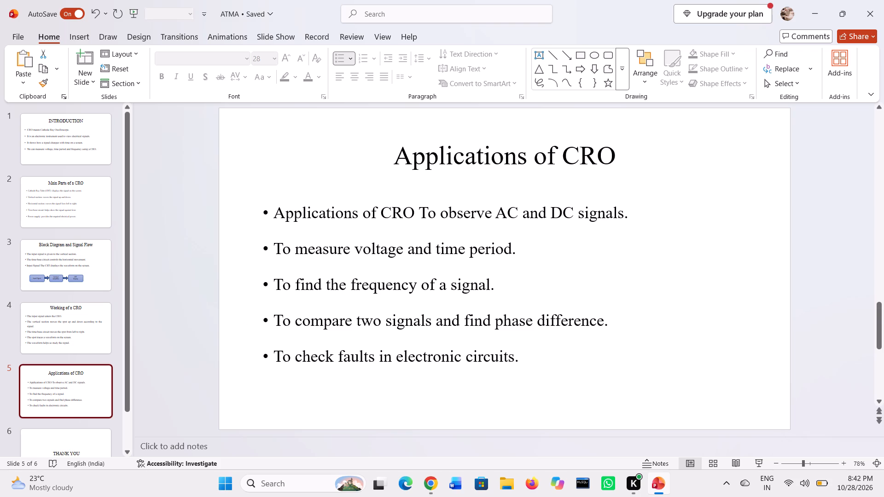